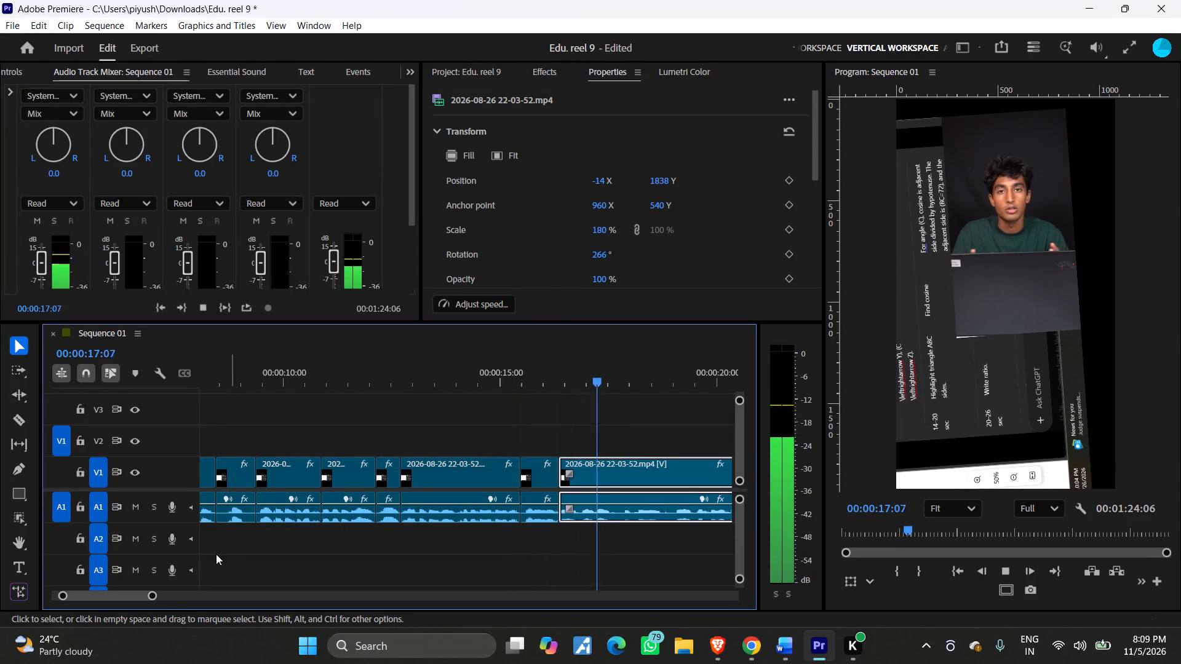
Play back the opening of the last clip, from about 00:00:16:18, to find the next section to cut.
{"action": "left_click_drag", "start_coordinate": [154, 598], "coordinate": [212, 602]}
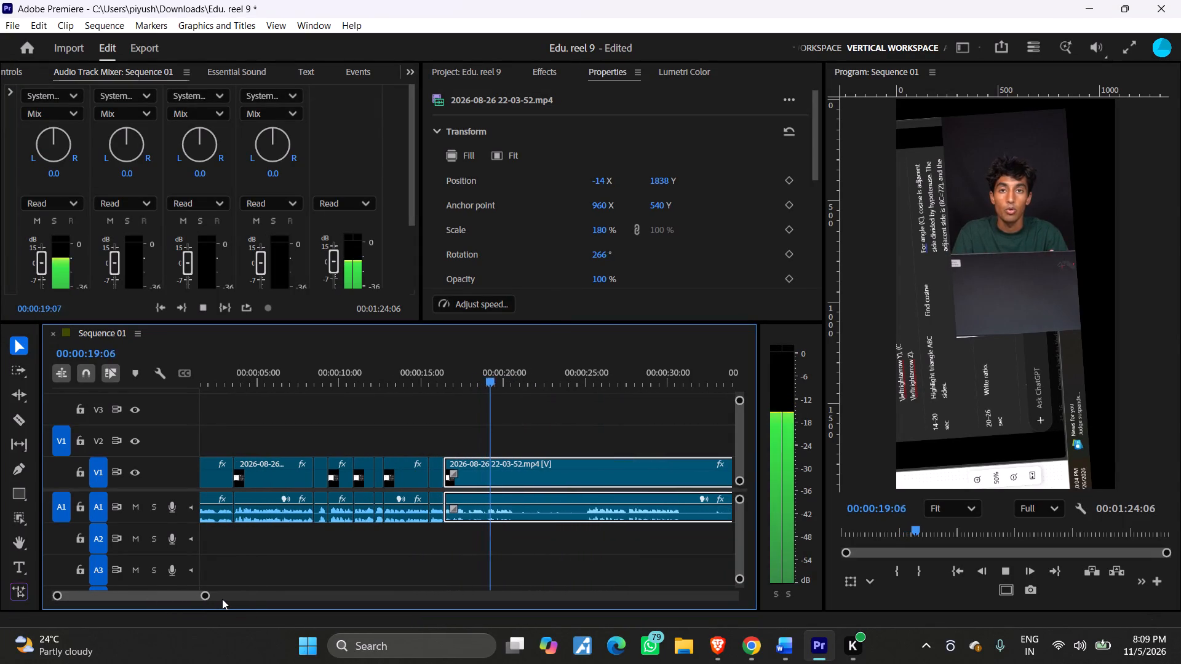
{"action": "key", "text": "space"}
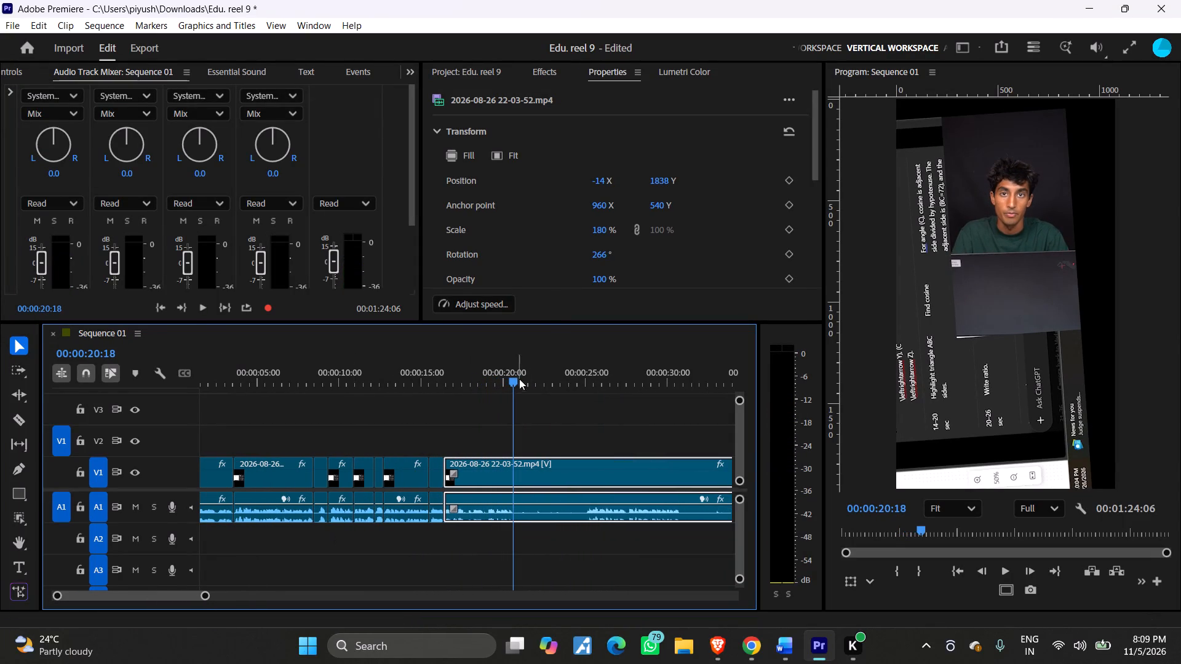
{"action": "left_click_drag", "start_coordinate": [514, 378], "coordinate": [472, 392]}
{"action": "key", "text": "space"}
{"action": "key", "text": "space"}
{"action": "left_click_drag", "start_coordinate": [491, 356], "coordinate": [449, 369]}
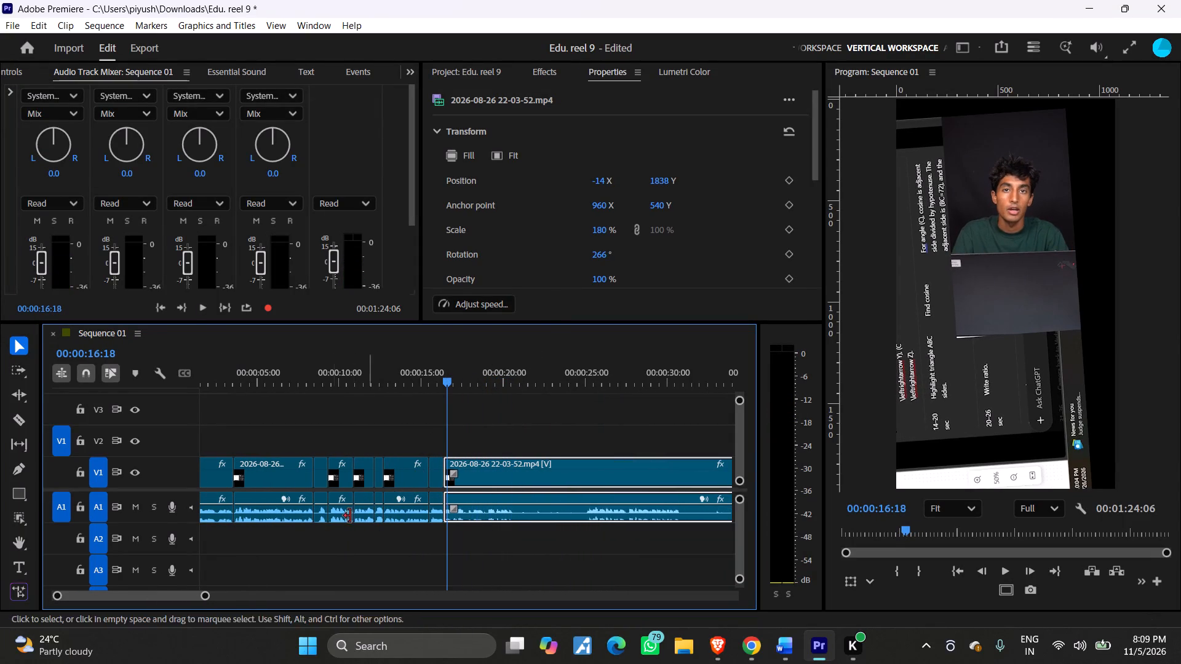
{"action": "left_click_drag", "start_coordinate": [203, 598], "coordinate": [111, 618]}
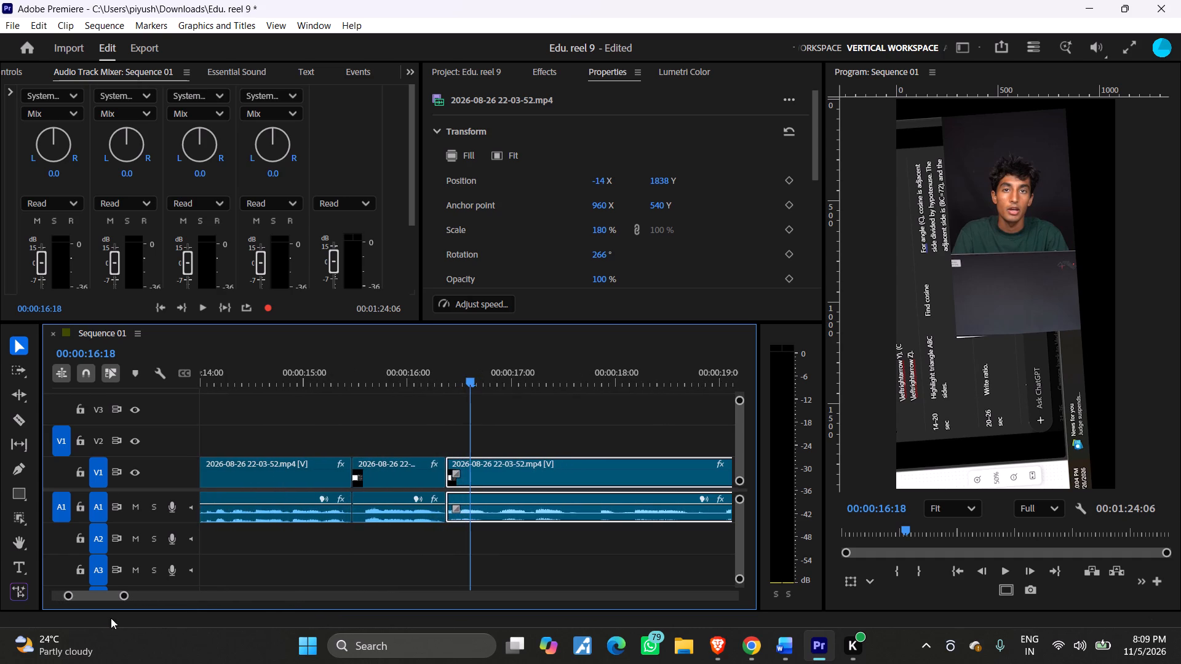
{"action": "key", "text": "space"}
{"action": "key", "text": "space"}
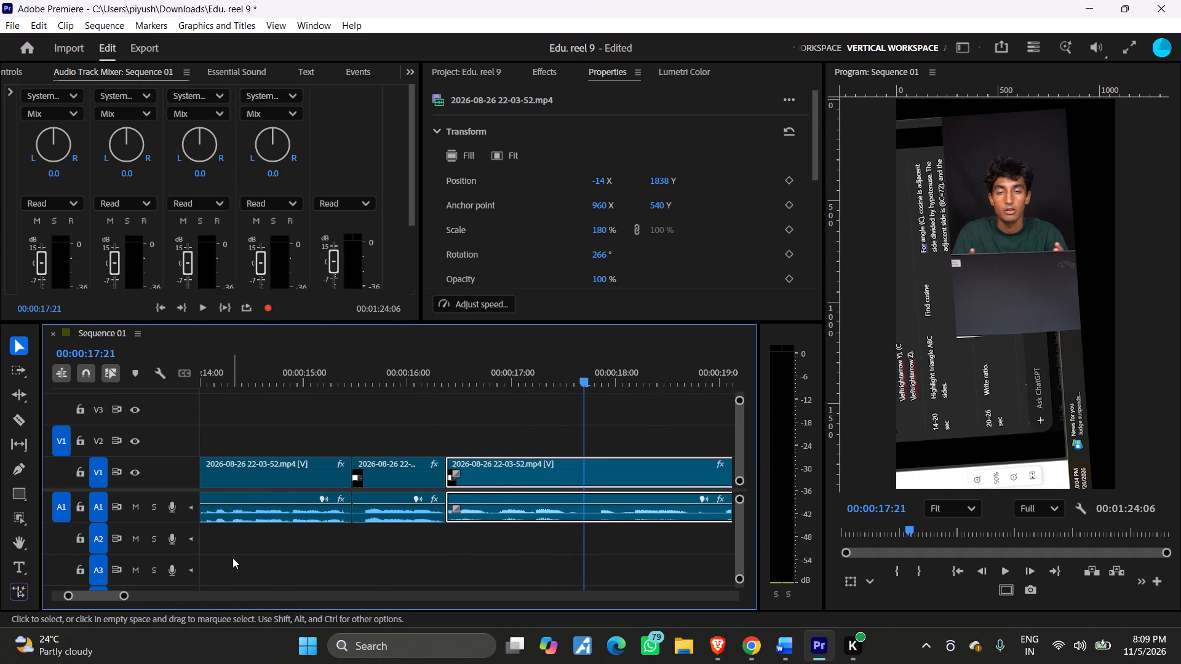
Split the last clip at about 00:00:17:16 and 00:00:17:24, delete the short quiet section between the cuts, and close the gap.
{"action": "left_click", "coordinate": [15, 413]}
{"action": "key", "text": "space"}
{"action": "key", "text": "space"}
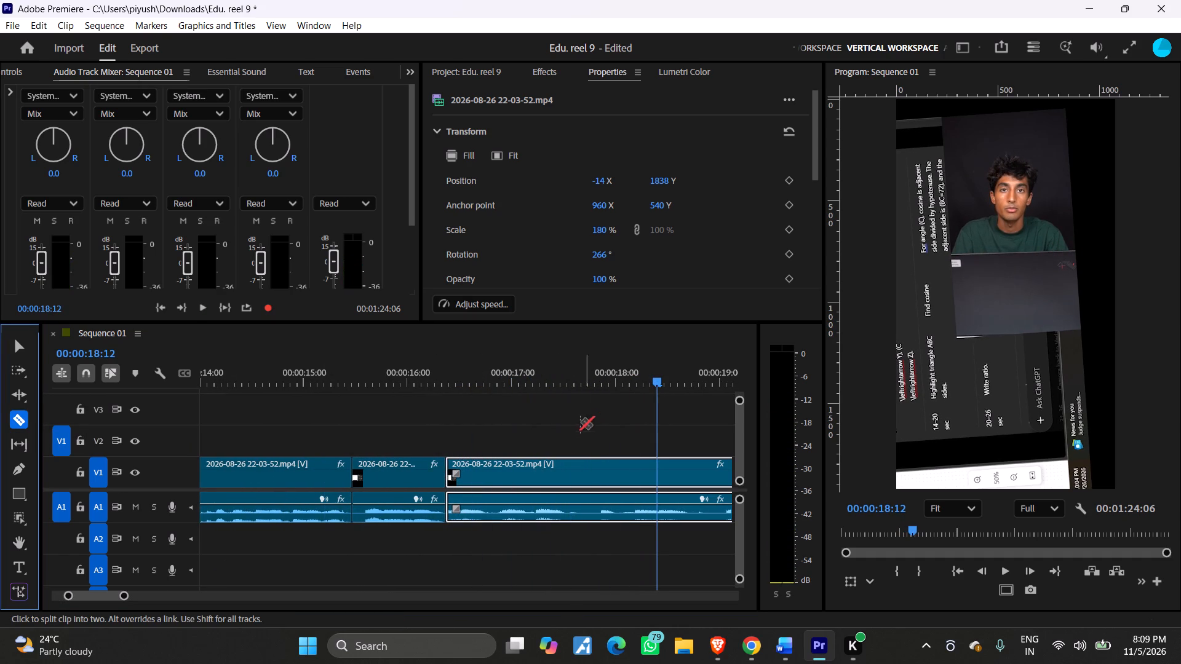
{"action": "left_click", "coordinate": [567, 521]}
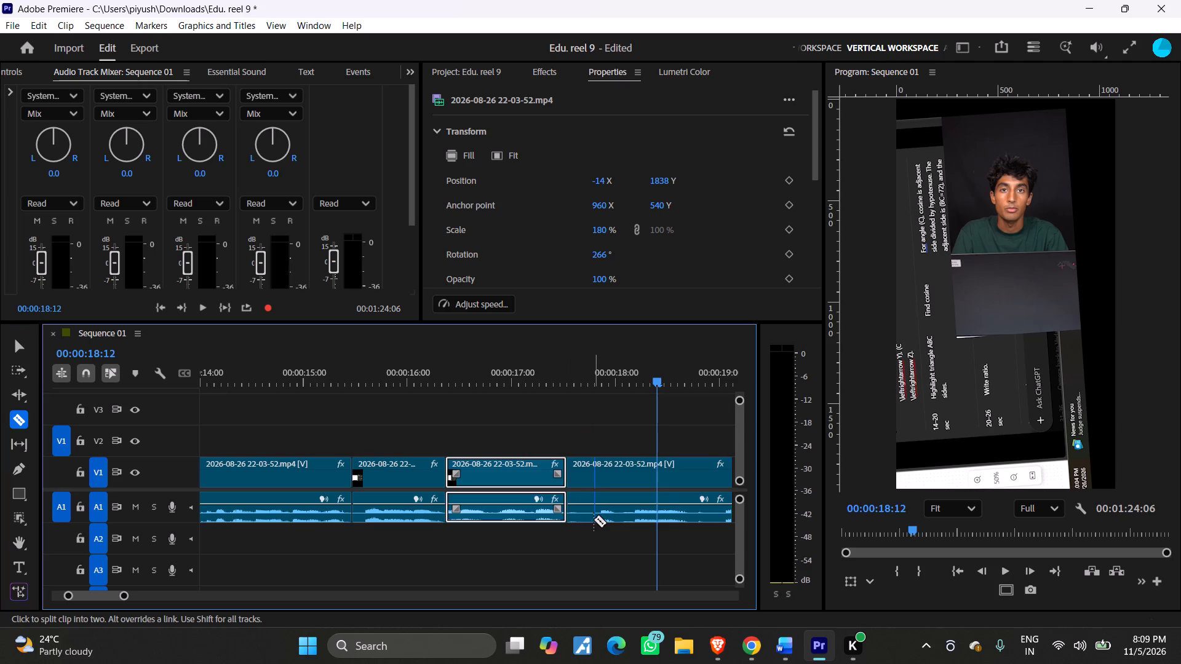
{"action": "left_click", "coordinate": [596, 519]}
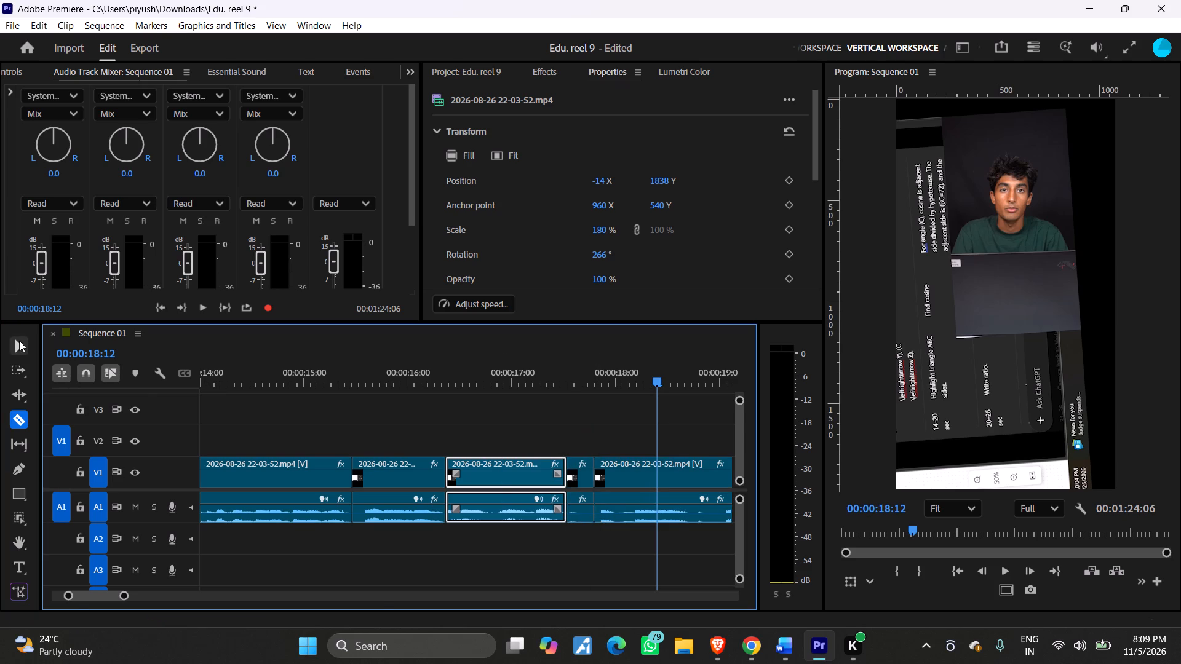
{"action": "left_click", "coordinate": [19, 341]}
{"action": "left_click", "coordinate": [576, 483]}
{"action": "key", "text": "Delete"}
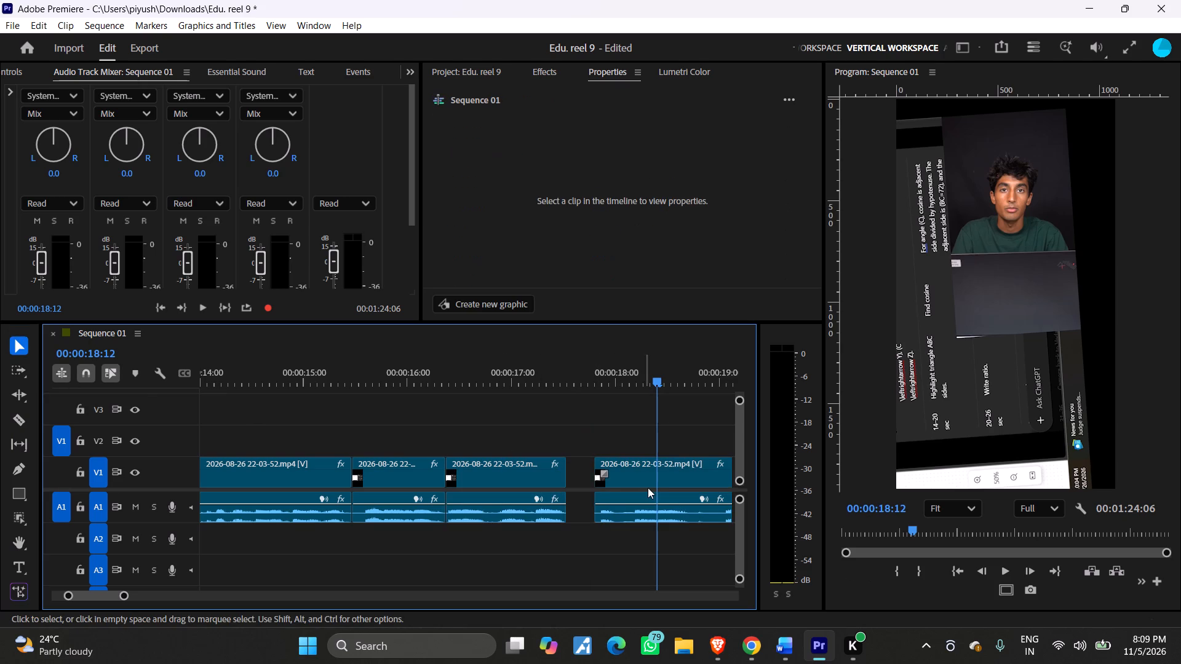
{"action": "left_click_drag", "start_coordinate": [651, 488], "coordinate": [629, 488]}
Play back across the new join and on into the last clip to check it and find the next pause.
{"action": "left_click_drag", "start_coordinate": [579, 385], "coordinate": [465, 404]}
{"action": "key", "text": "space"}
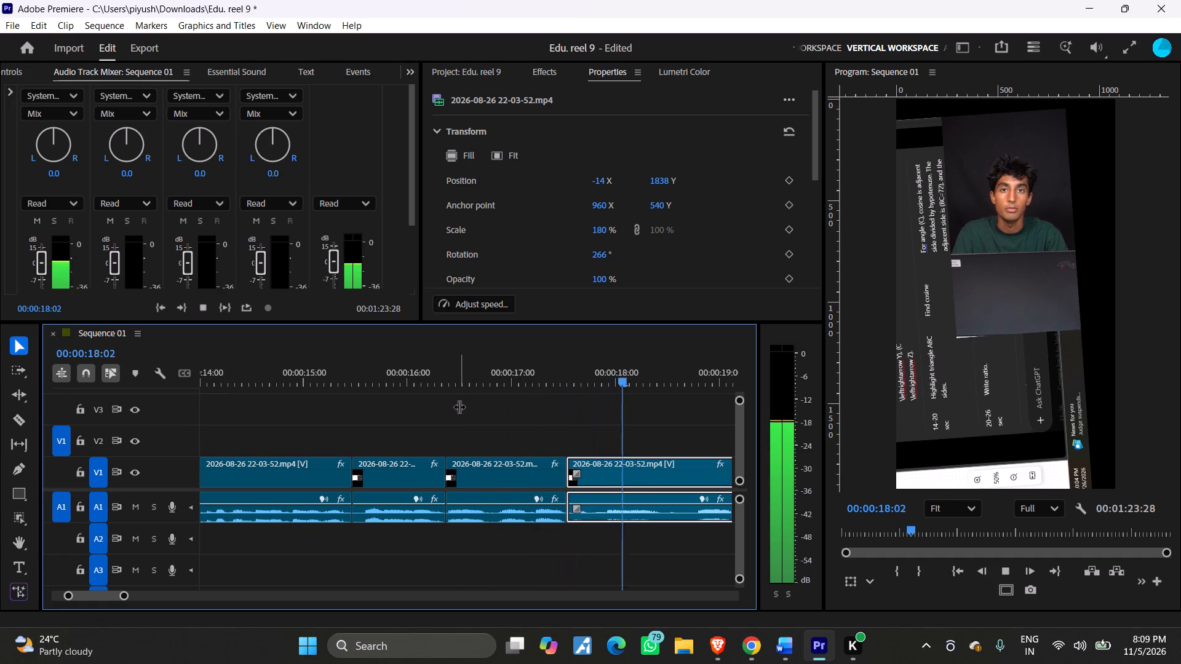
{"action": "key", "text": "space"}
{"action": "left_click_drag", "start_coordinate": [575, 382], "coordinate": [429, 410]}
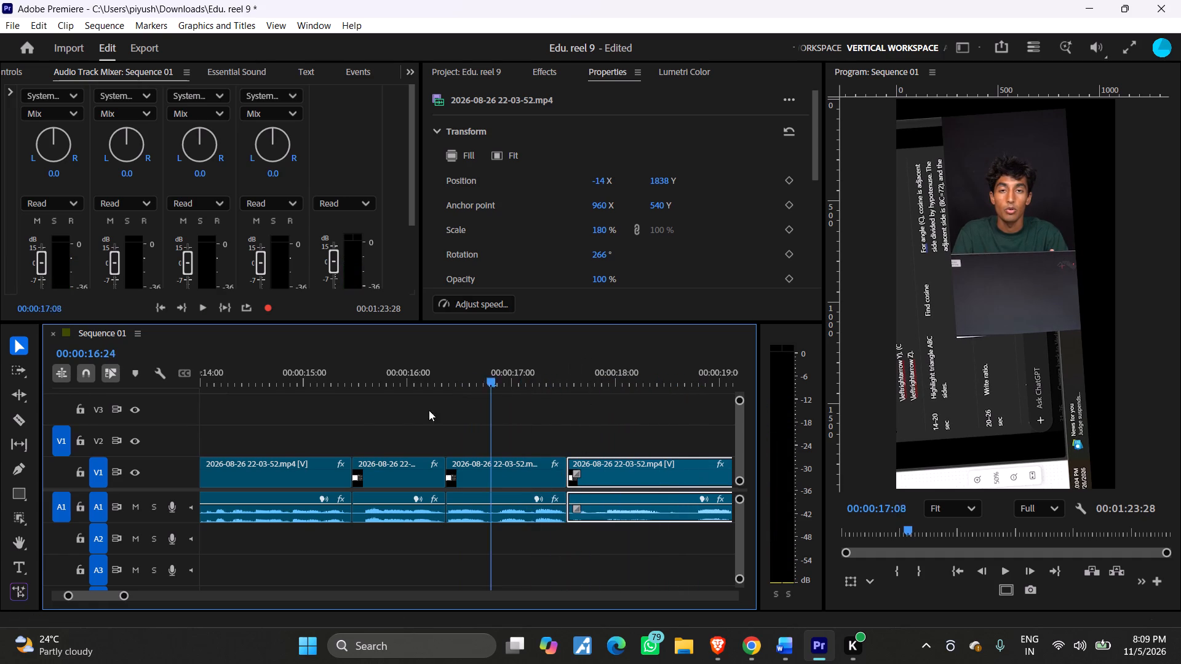
{"action": "left_click_drag", "start_coordinate": [429, 410], "coordinate": [379, 424]}
{"action": "key", "text": "space"}
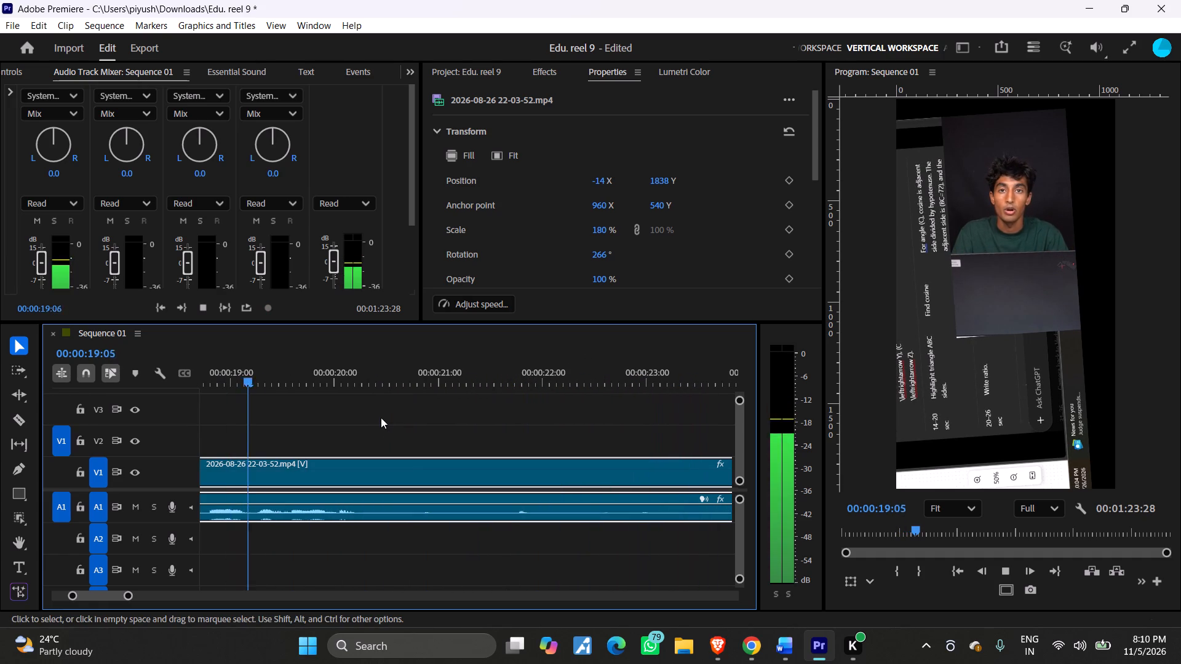
{"action": "key", "text": "space"}
{"action": "left_click_drag", "start_coordinate": [278, 380], "coordinate": [341, 417]}
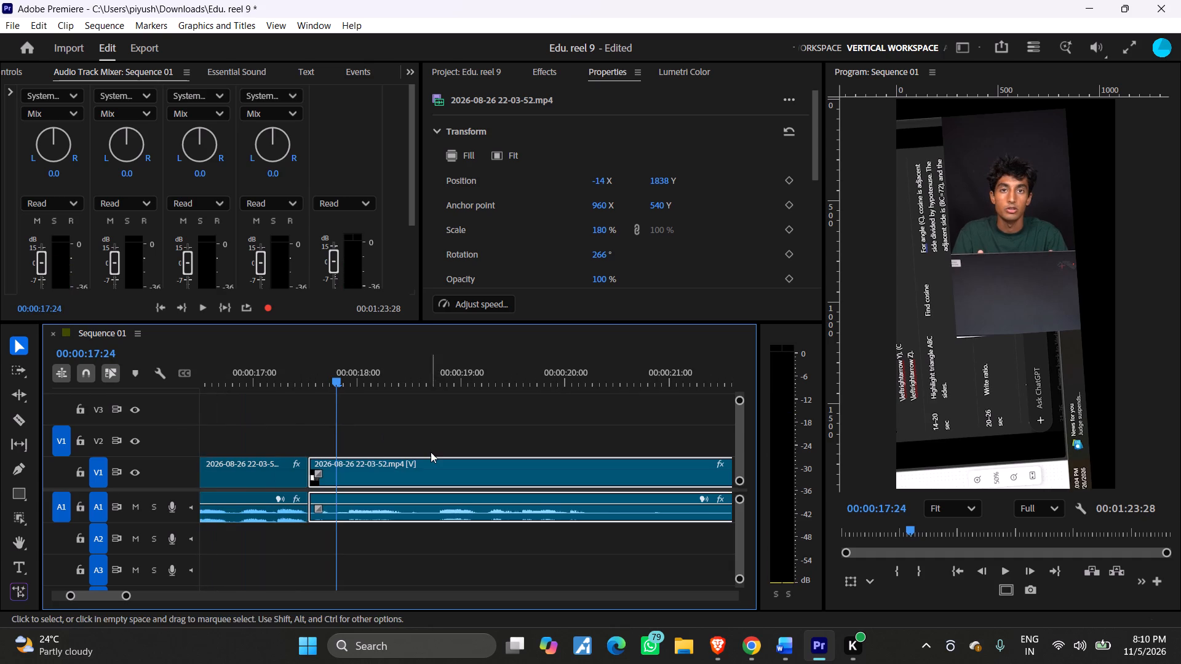
Split the last clip at about 00:00:18:13 and 00:00:18:21, delete the short section between the cuts, and close the gap.
{"action": "left_click", "coordinate": [19, 416]}
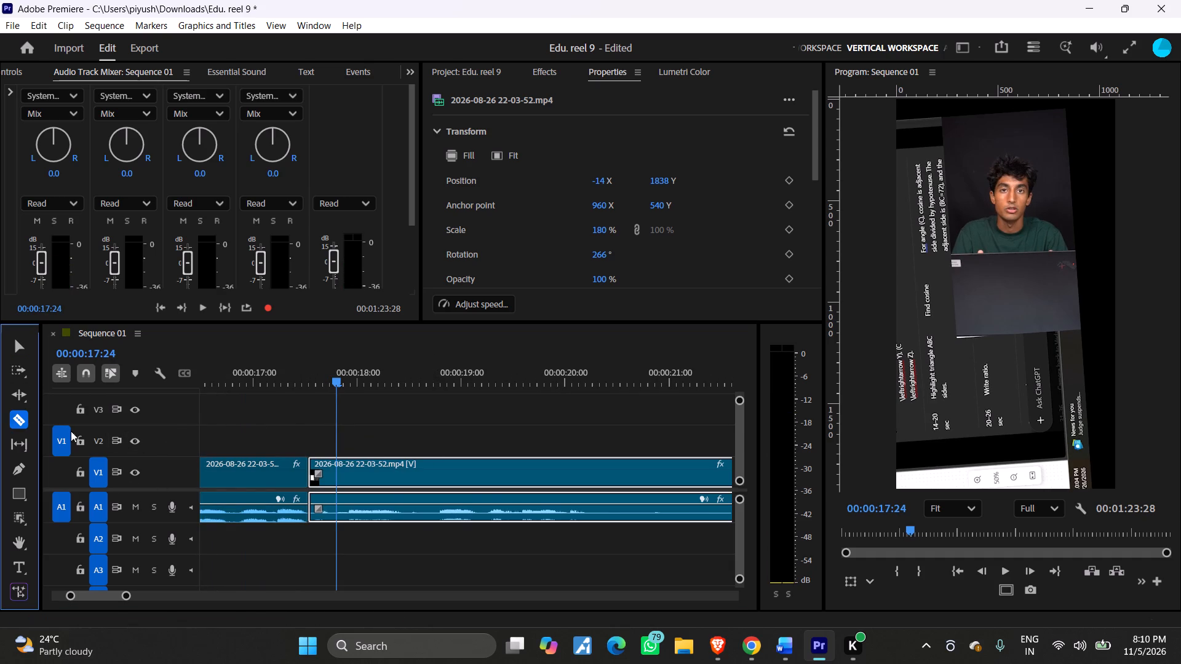
{"action": "left_click", "coordinate": [407, 520]}
{"action": "left_click", "coordinate": [431, 520]}
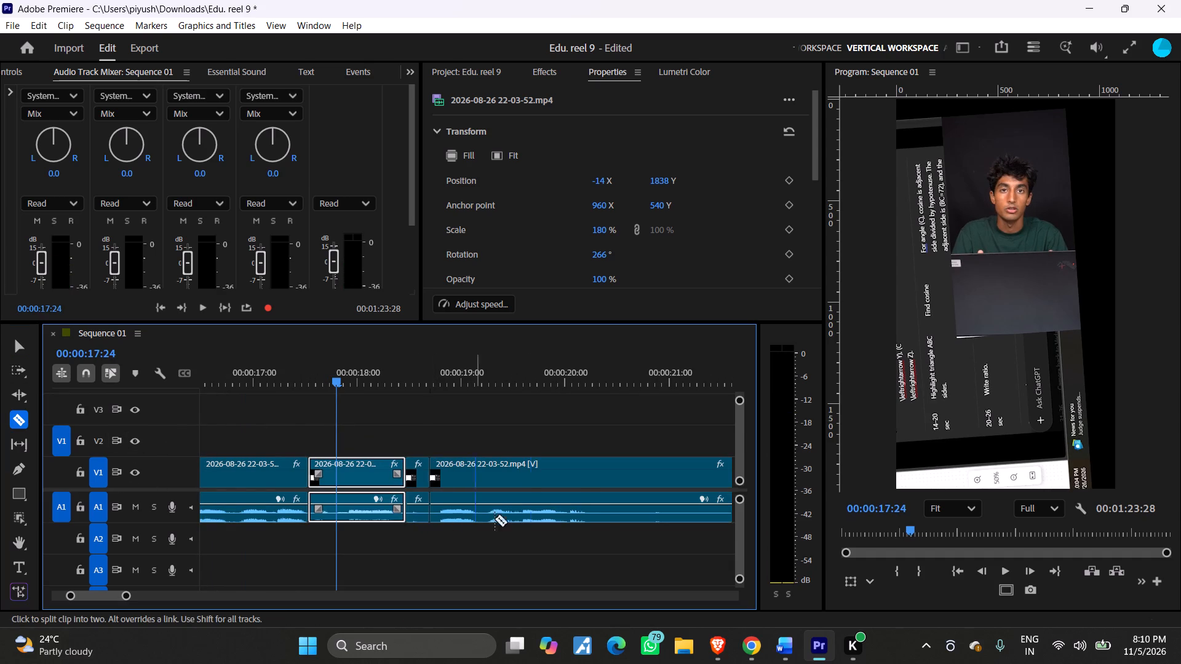
{"action": "left_click", "coordinate": [15, 352]}
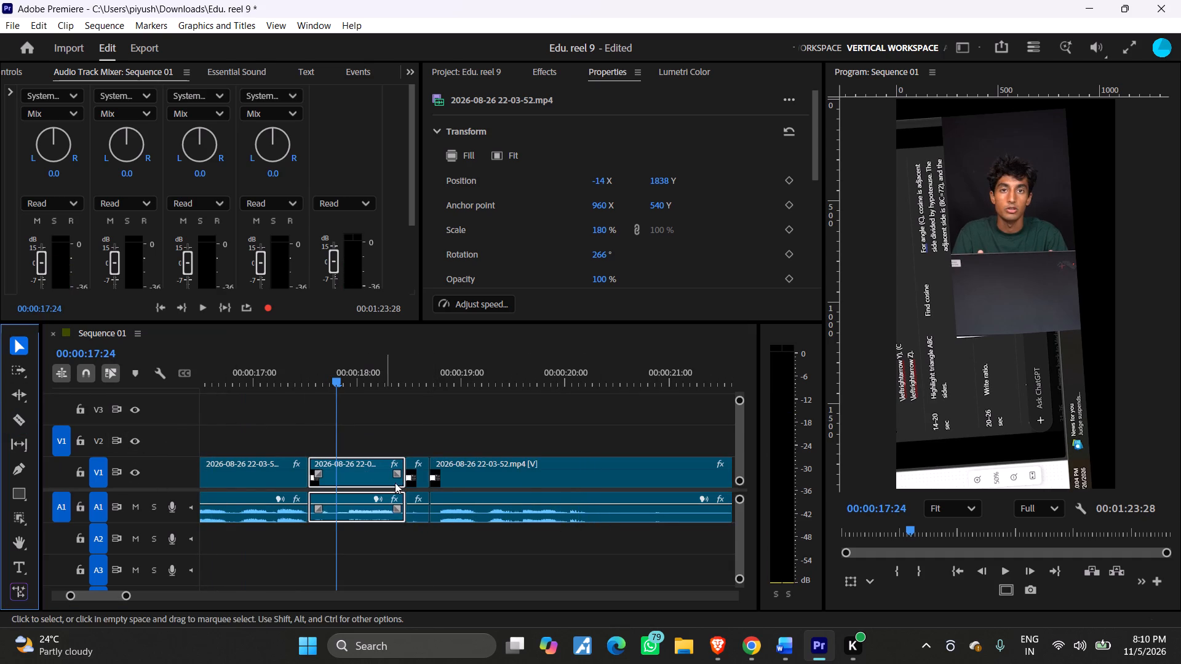
{"action": "left_click", "coordinate": [421, 476]}
{"action": "key", "text": "Delete"}
{"action": "left_click_drag", "start_coordinate": [504, 485], "coordinate": [498, 485]}
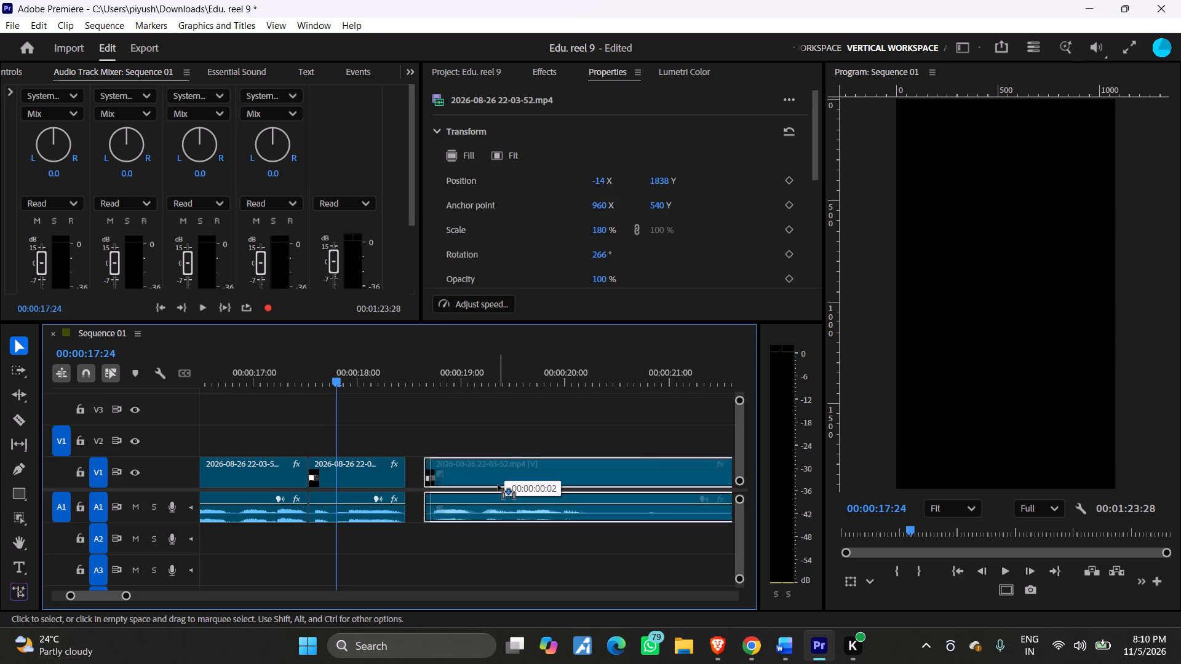
{"action": "left_click_drag", "start_coordinate": [498, 485], "coordinate": [487, 485]}
Cut the last clip at about 00:00:18:28, 00:00:19:00 and 00:00:19:29, delete the two-frame sliver, and close the gap it leaves.
{"action": "key", "text": "space"}
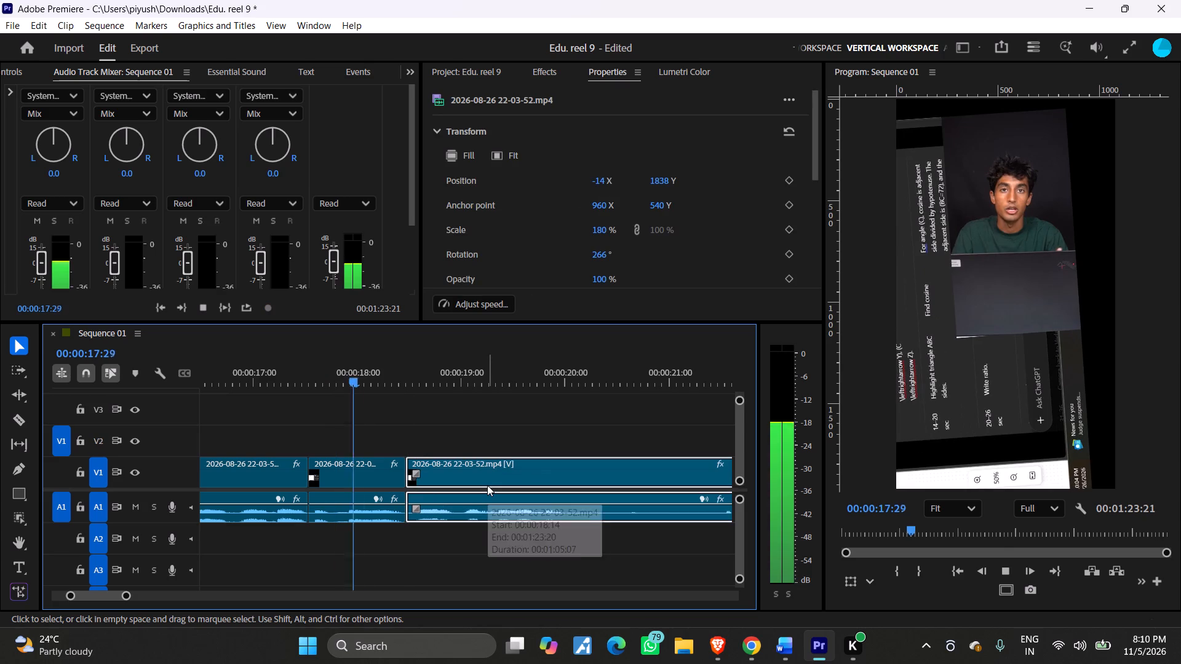
{"action": "key", "text": "space"}
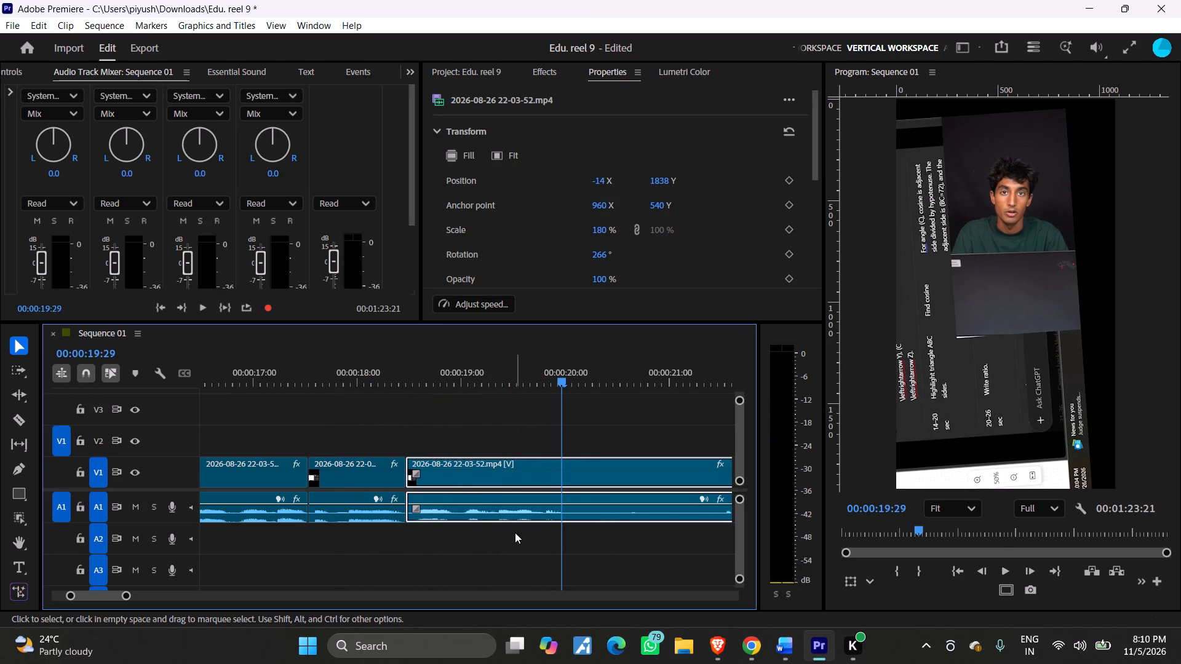
{"action": "left_click", "coordinate": [19, 423]}
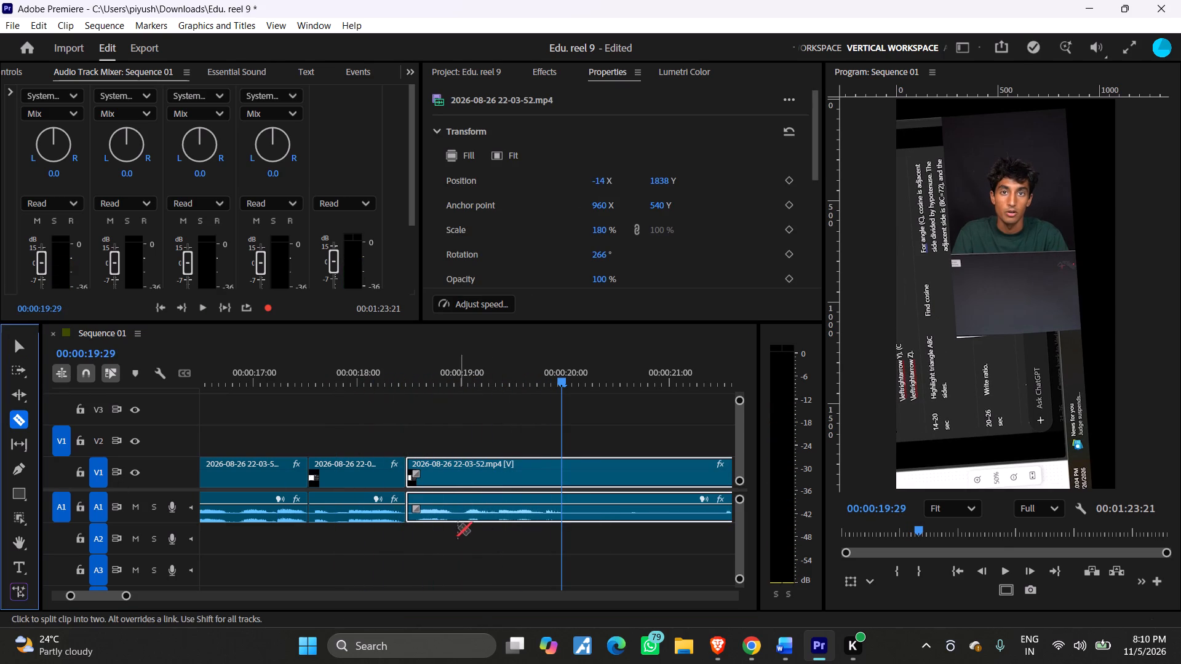
{"action": "left_click", "coordinate": [454, 521]}
{"action": "left_click", "coordinate": [461, 520]}
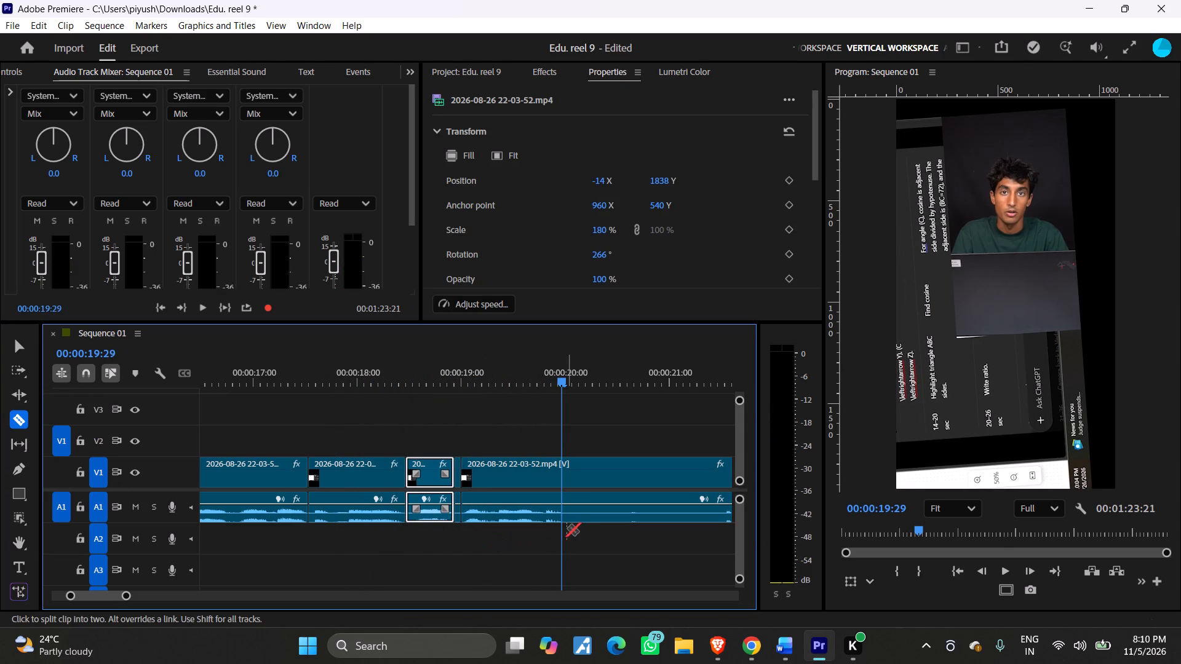
{"action": "left_click", "coordinate": [563, 519]}
{"action": "left_click", "coordinate": [21, 347]}
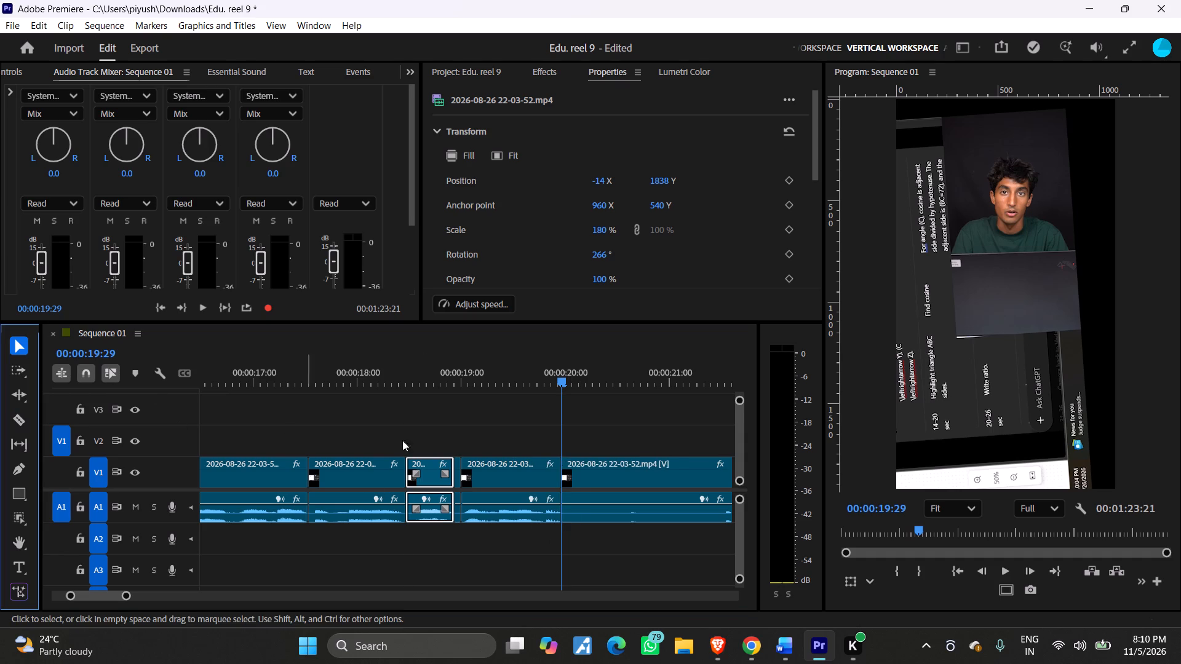
{"action": "left_click", "coordinate": [458, 483]}
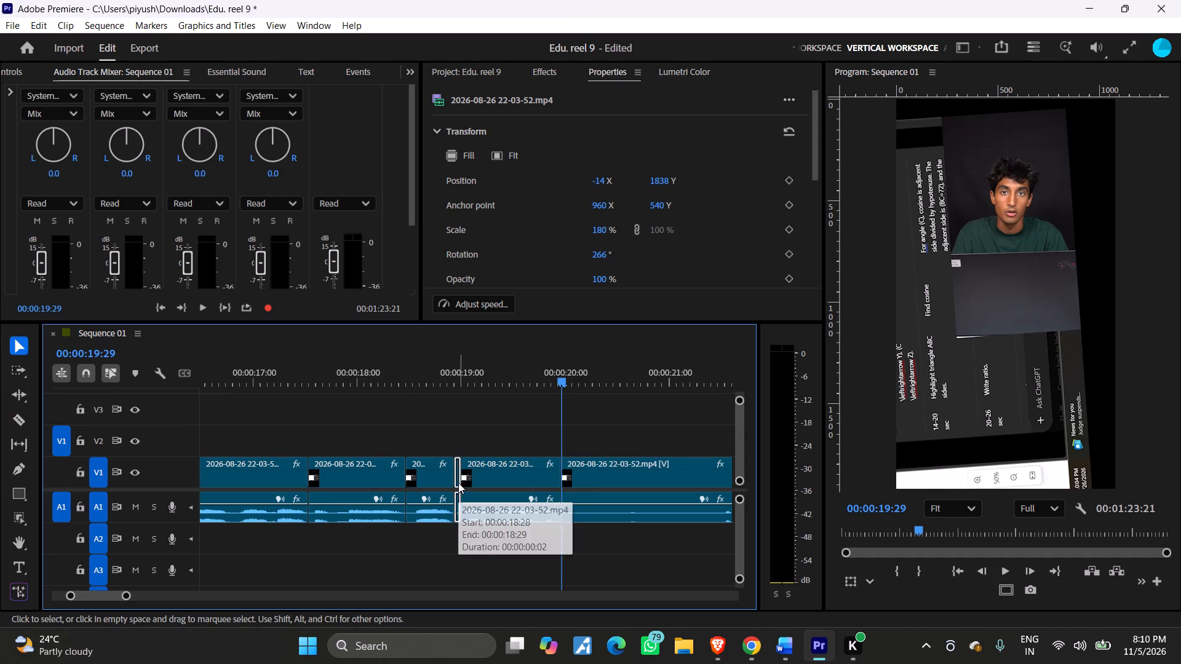
{"action": "key", "text": "Delete"}
{"action": "left_click_drag", "start_coordinate": [495, 480], "coordinate": [488, 479]}
Trim about 4 seconds 17 frames off the start of the remaining long clip and butt it against the preceding clip.
{"action": "left_click_drag", "start_coordinate": [606, 473], "coordinate": [623, 474]}
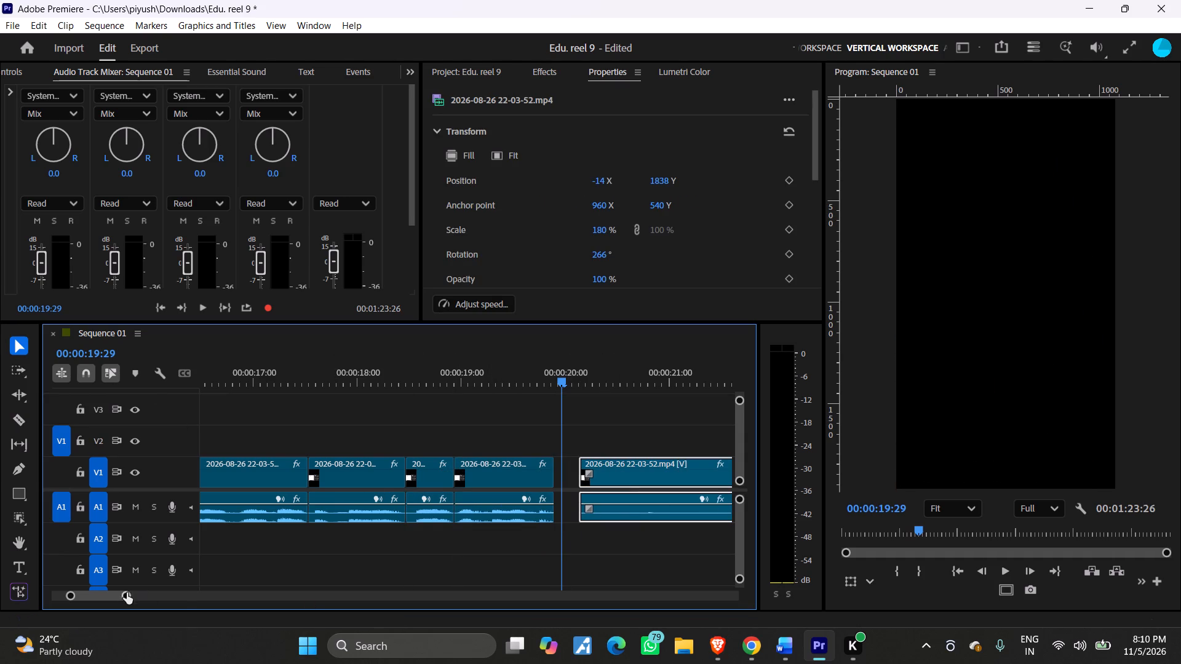
{"action": "left_click_drag", "start_coordinate": [127, 593], "coordinate": [189, 596]}
{"action": "left_click_drag", "start_coordinate": [478, 480], "coordinate": [499, 480]}
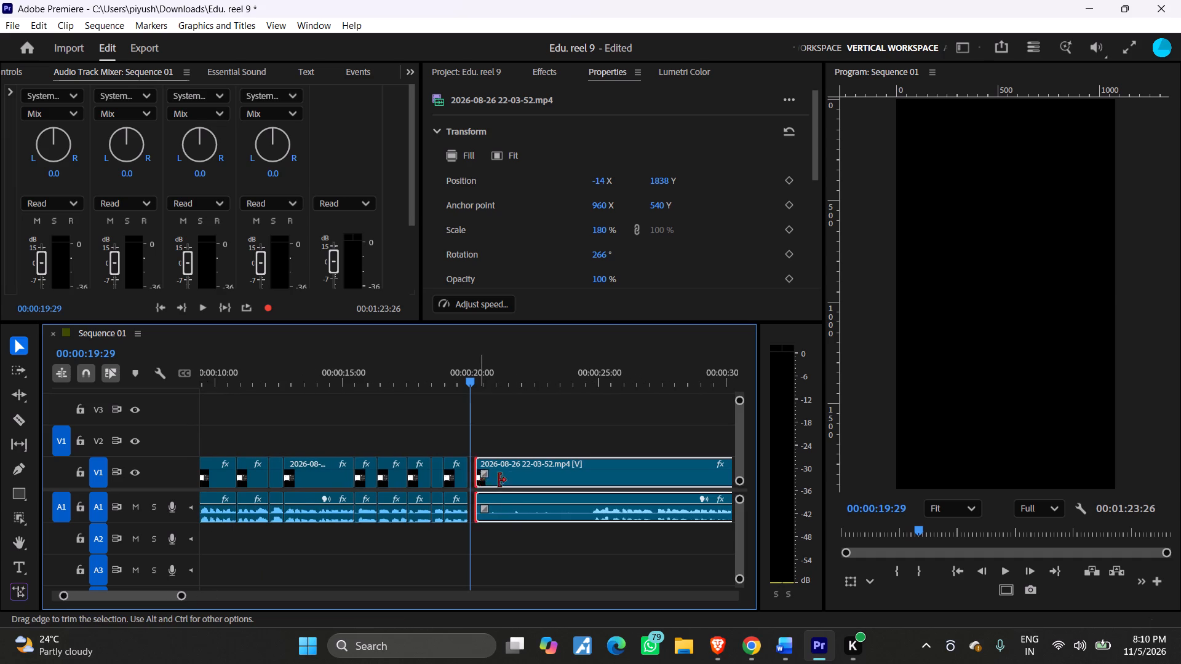
{"action": "left_click_drag", "start_coordinate": [499, 480], "coordinate": [595, 485]}
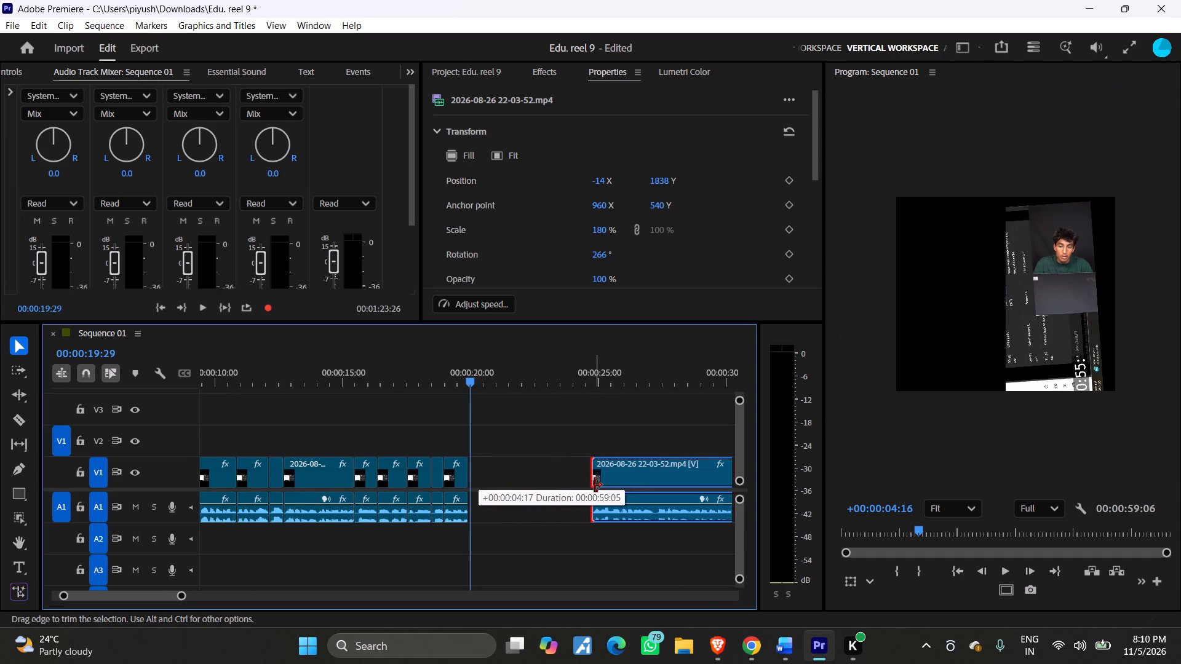
{"action": "left_click_drag", "start_coordinate": [595, 485], "coordinate": [596, 485]}
{"action": "left_click", "coordinate": [517, 458]}
{"action": "left_click_drag", "start_coordinate": [631, 478], "coordinate": [613, 481]}
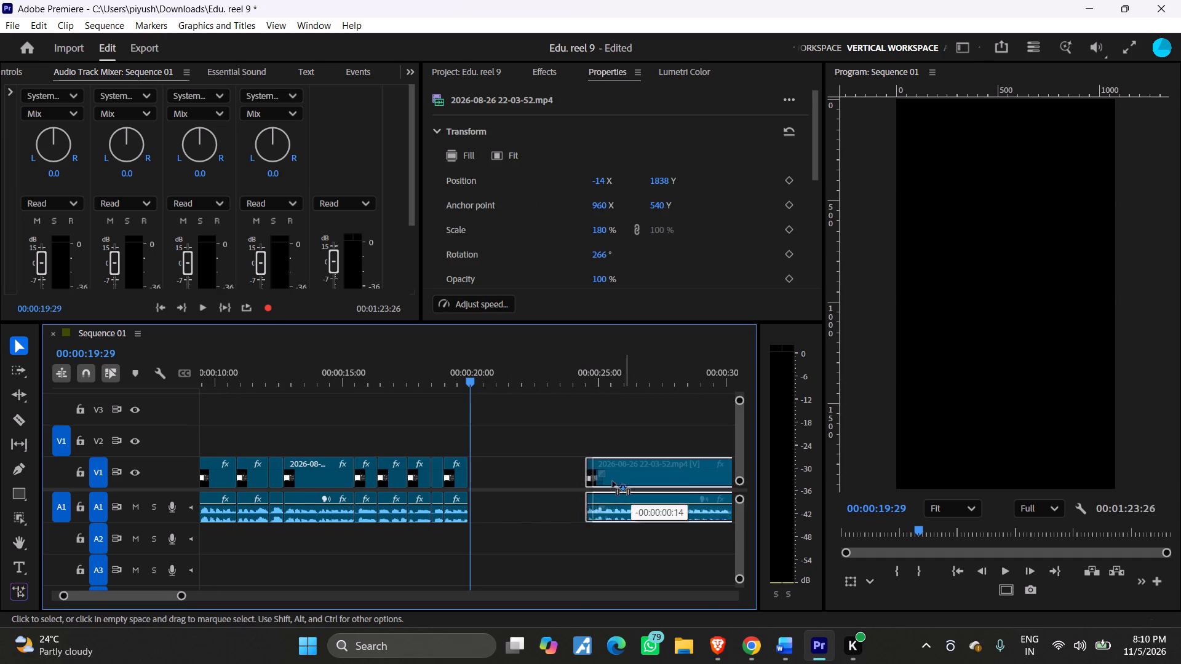
{"action": "left_click_drag", "start_coordinate": [613, 481], "coordinate": [514, 484]}
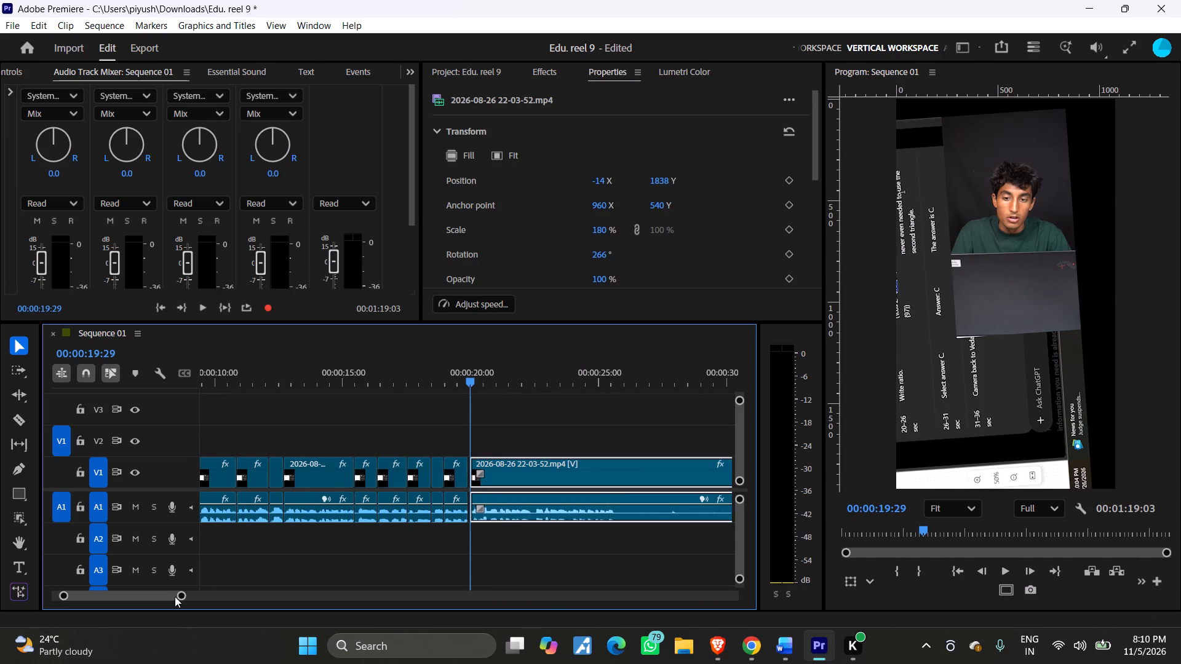
{"action": "left_click_drag", "start_coordinate": [178, 596], "coordinate": [42, 622]}
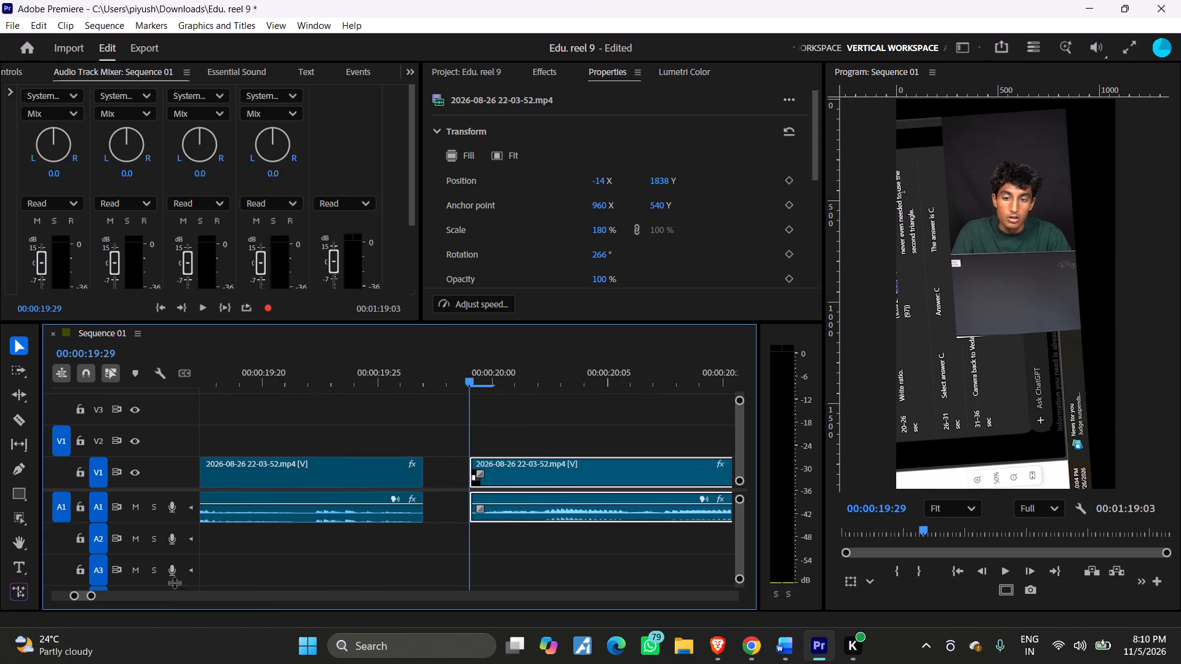
{"action": "left_click_drag", "start_coordinate": [520, 469], "coordinate": [482, 478]}
Play back from about 00:00:19:02 across the join with the trimmed long clip to check the cut.
{"action": "left_click_drag", "start_coordinate": [452, 376], "coordinate": [308, 414]}
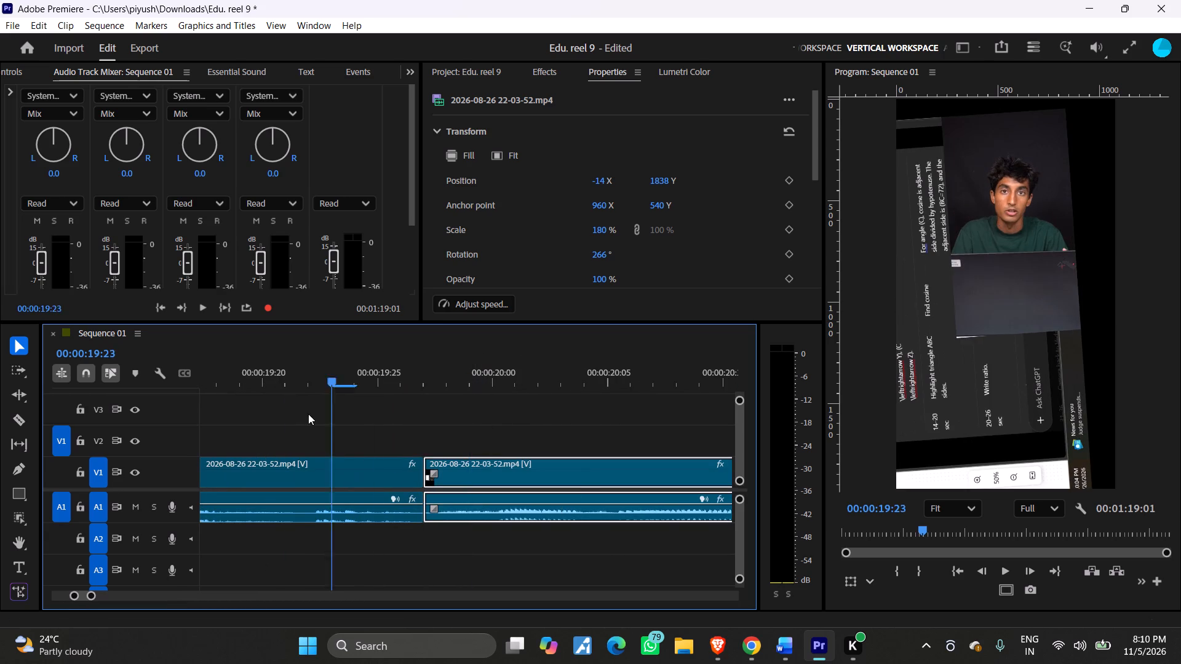
{"action": "left_click_drag", "start_coordinate": [308, 414], "coordinate": [120, 440]}
{"action": "left_click_drag", "start_coordinate": [87, 596], "coordinate": [173, 607]}
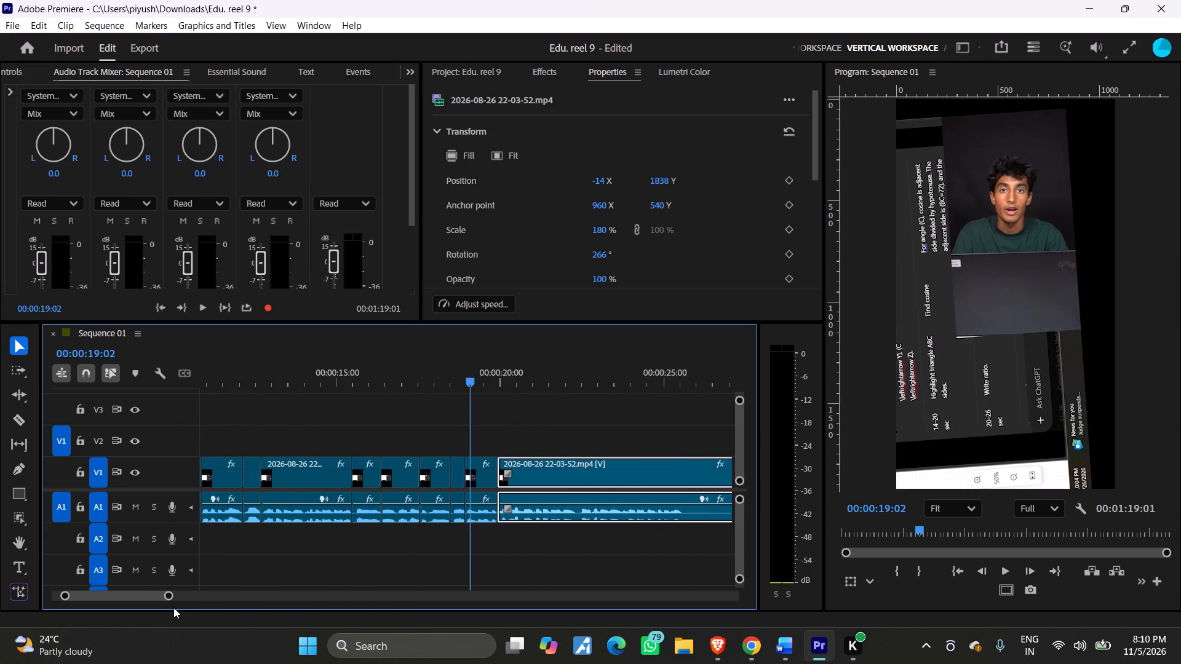
{"action": "key", "text": "space"}
{"action": "key", "text": "space"}
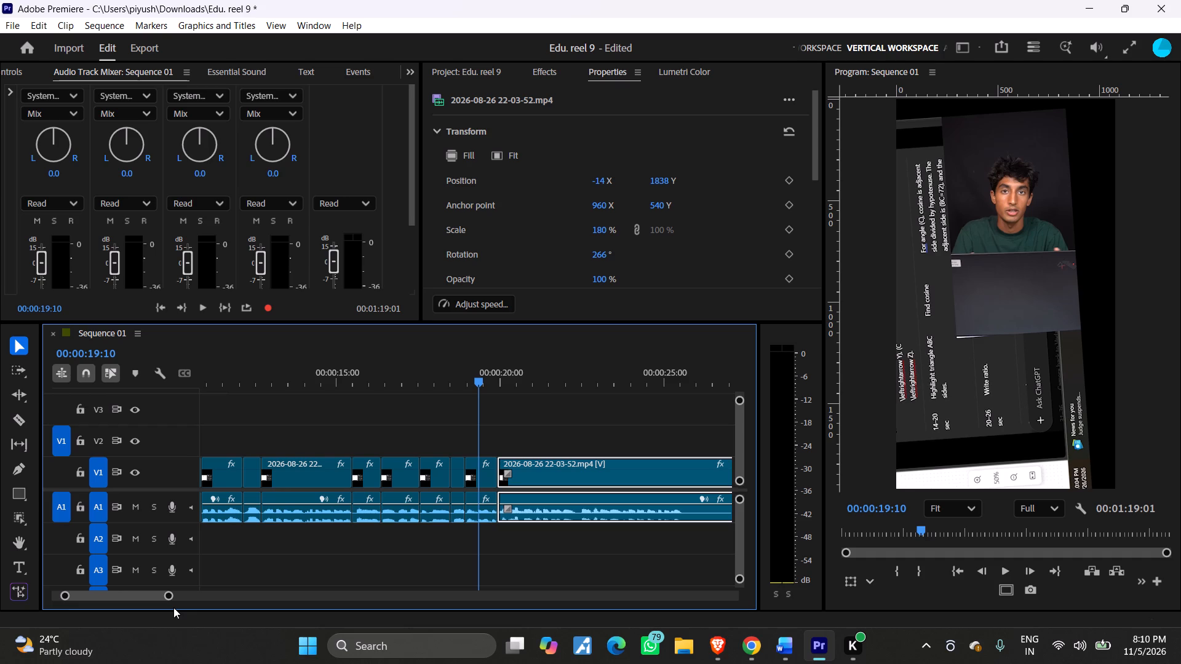
{"action": "key", "text": "space"}
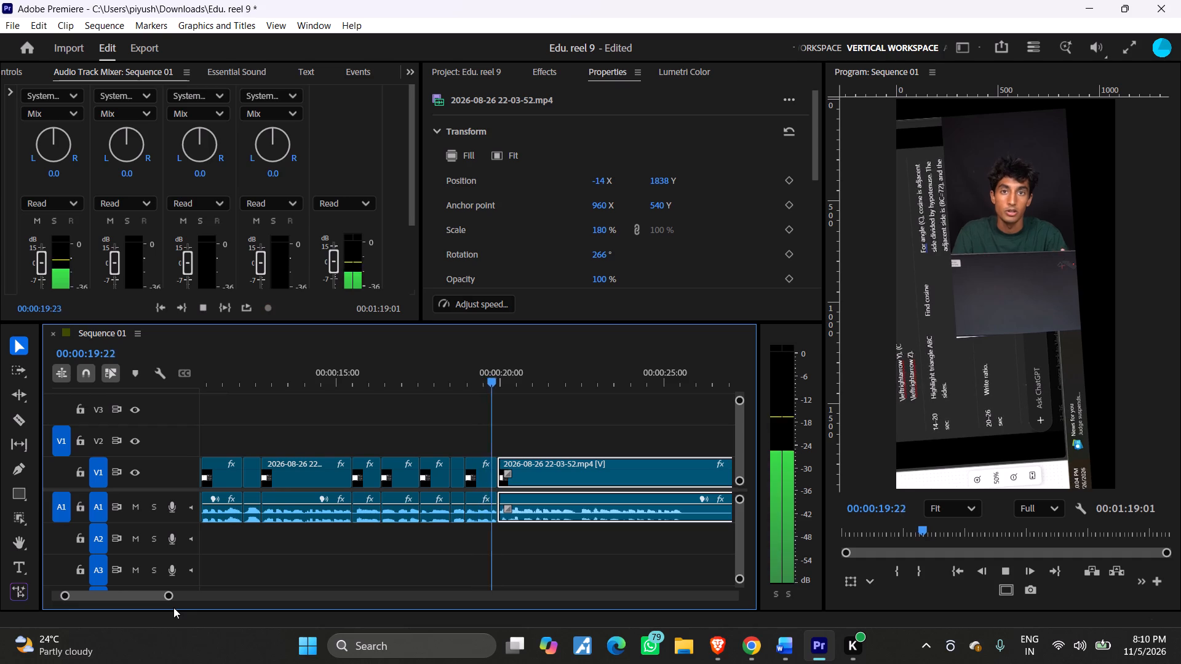
{"action": "key", "text": "space"}
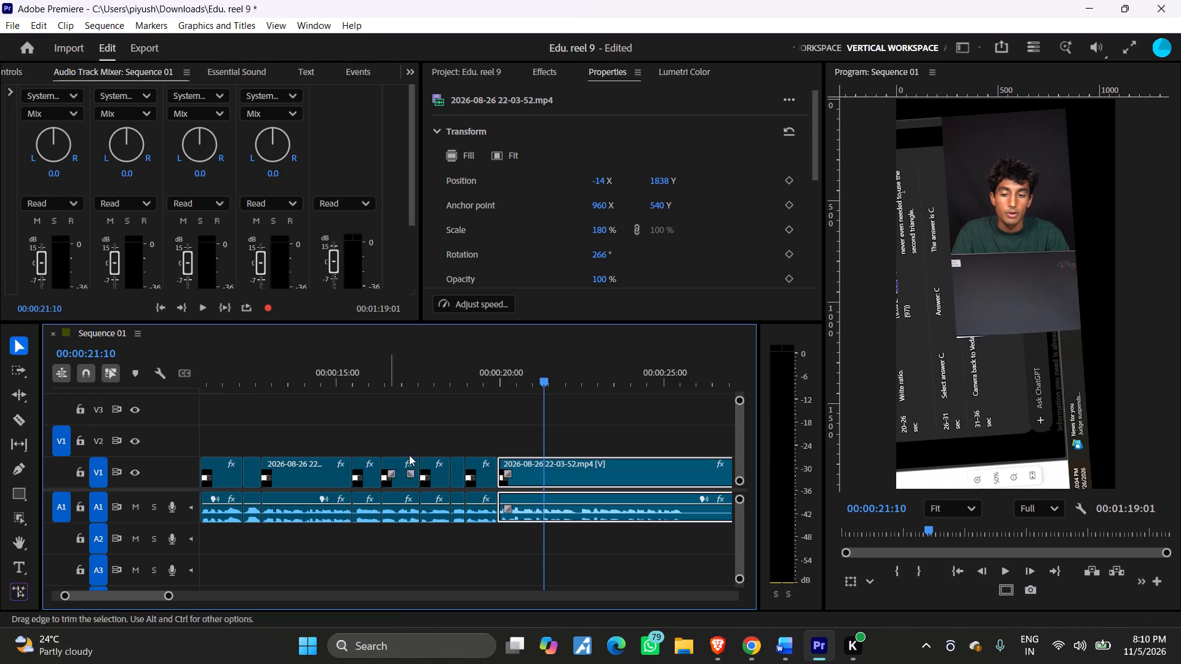
{"action": "left_click_drag", "start_coordinate": [498, 382], "coordinate": [455, 382]}
{"action": "key", "text": "space"}
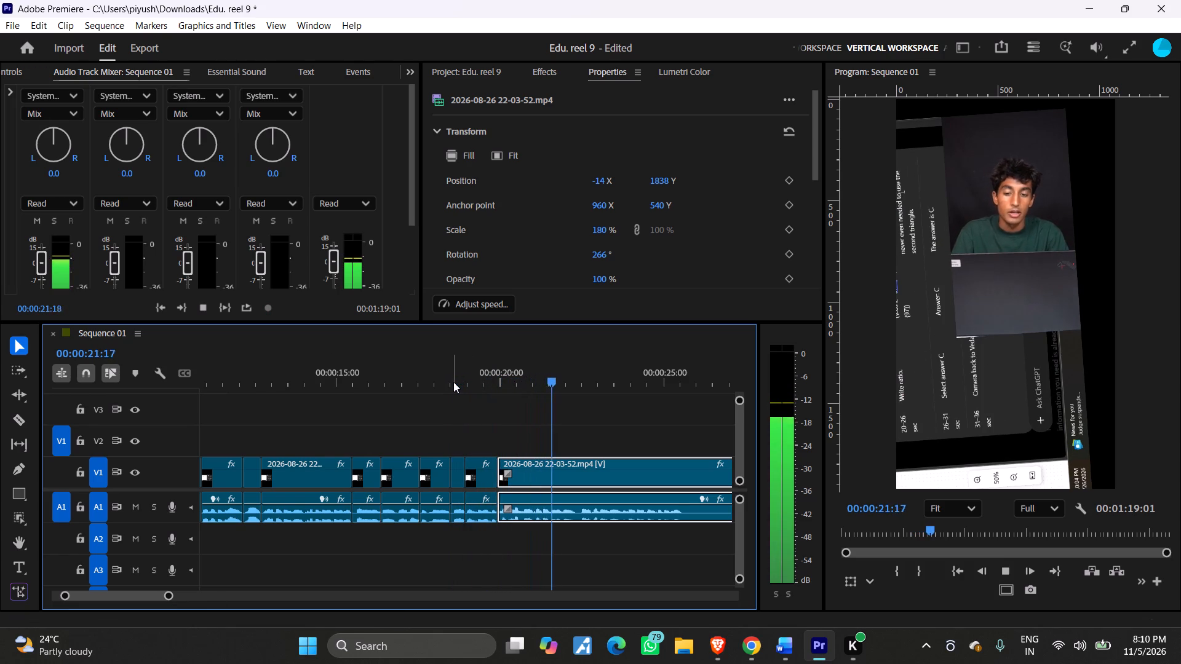
Play through the long clip to find the end of the spoken line and split it at about 00:00:25:18.
{"action": "key", "text": "space"}
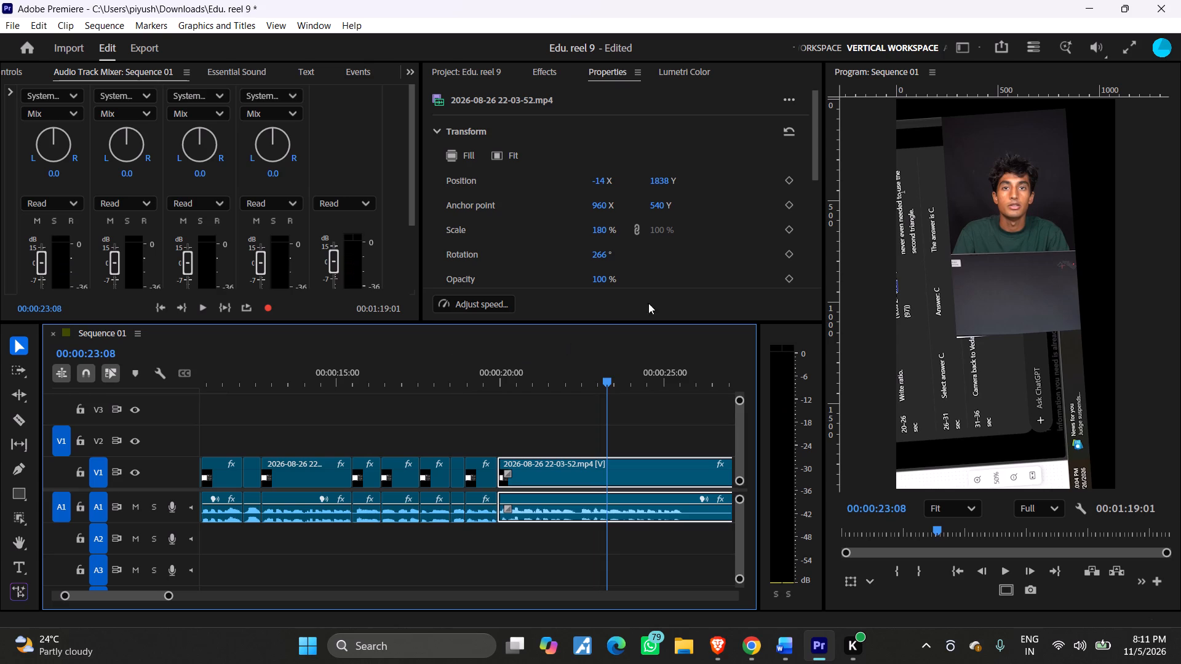
{"action": "left_click_drag", "start_coordinate": [575, 376], "coordinate": [465, 398]}
{"action": "key", "text": "space"}
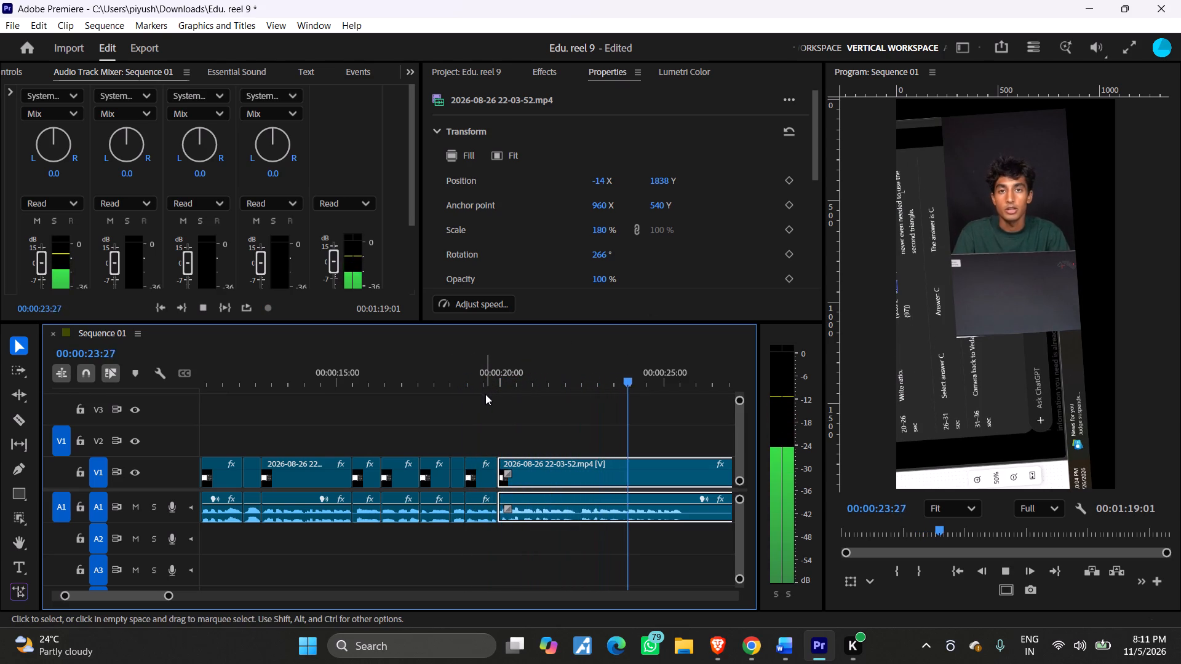
{"action": "key", "text": "space"}
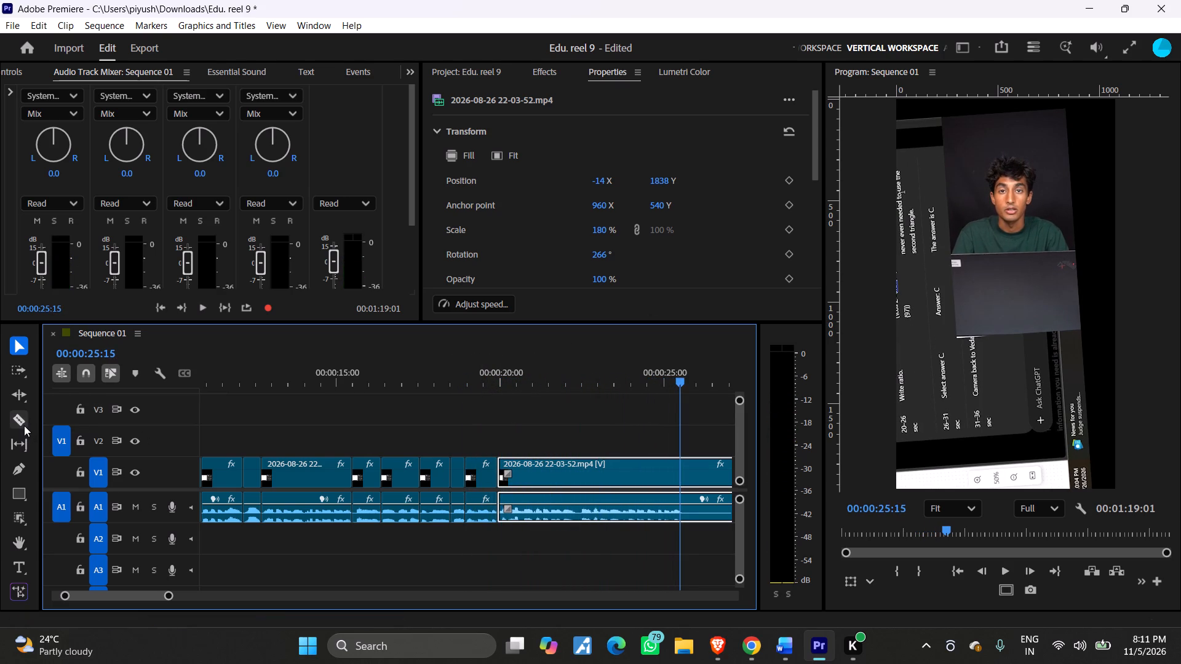
{"action": "left_click", "coordinate": [24, 425]}
{"action": "key", "text": "space"}
{"action": "key", "text": "space"}
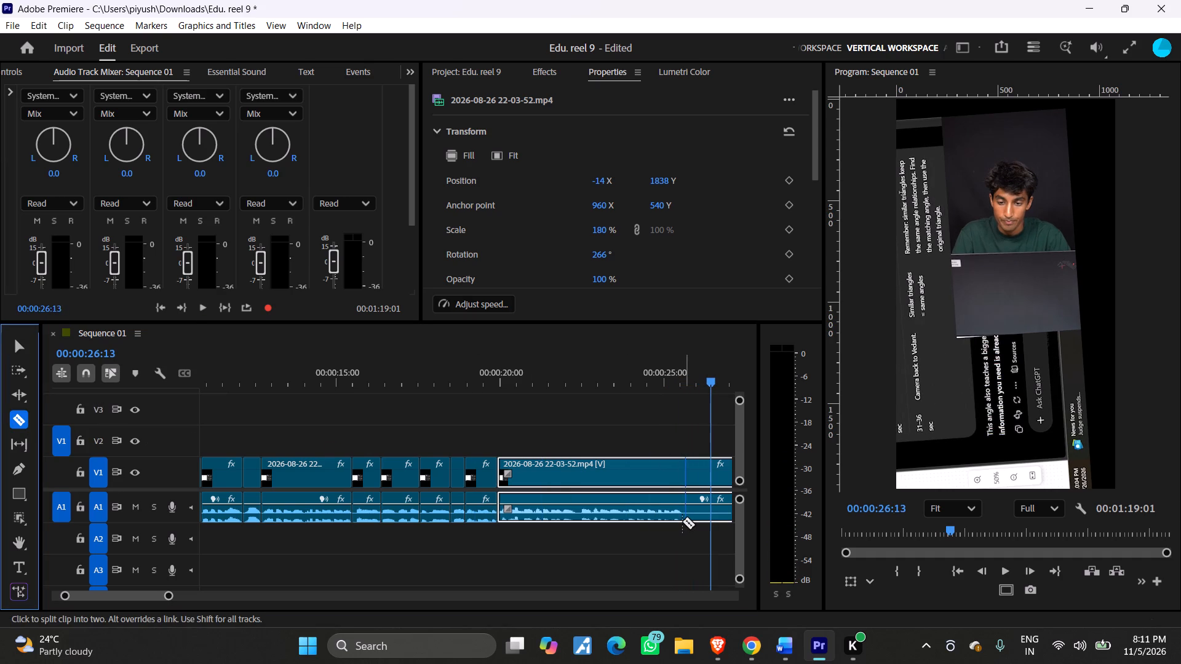
{"action": "left_click", "coordinate": [683, 522]}
Split the footage after 00:00:25:18 around its speech passages, at about 30.2, 33.5, 36.8, 37.6 and 41.5 seconds.
{"action": "key", "text": "space"}
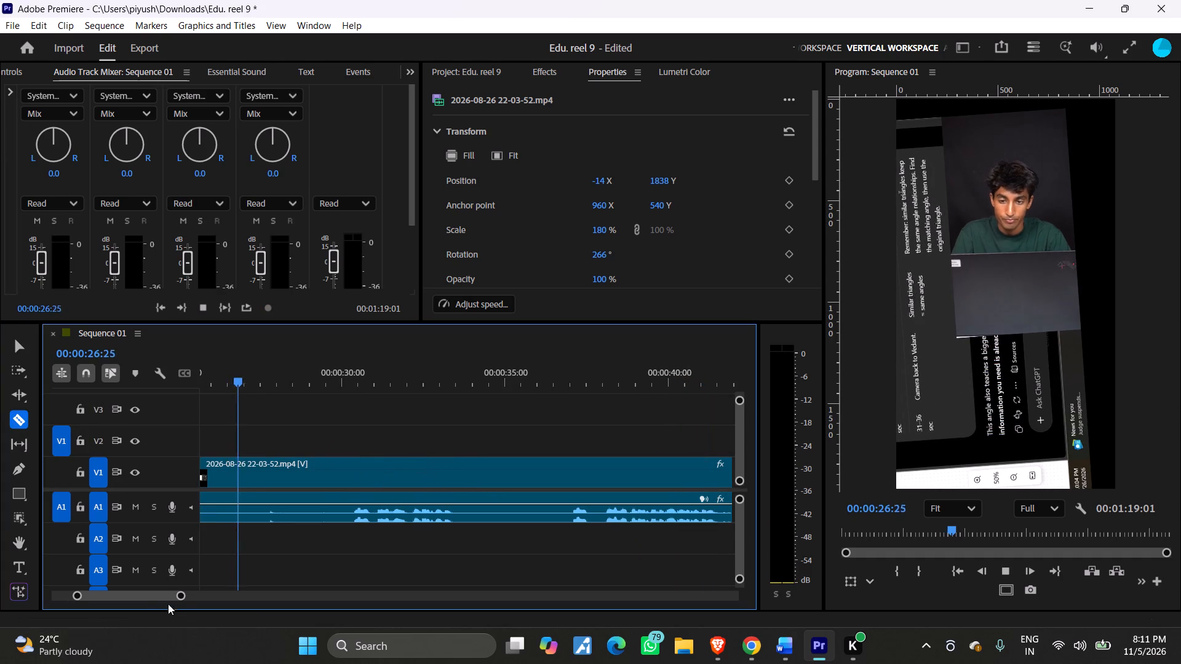
{"action": "left_click_drag", "start_coordinate": [177, 598], "coordinate": [225, 597]}
{"action": "key", "text": "space"}
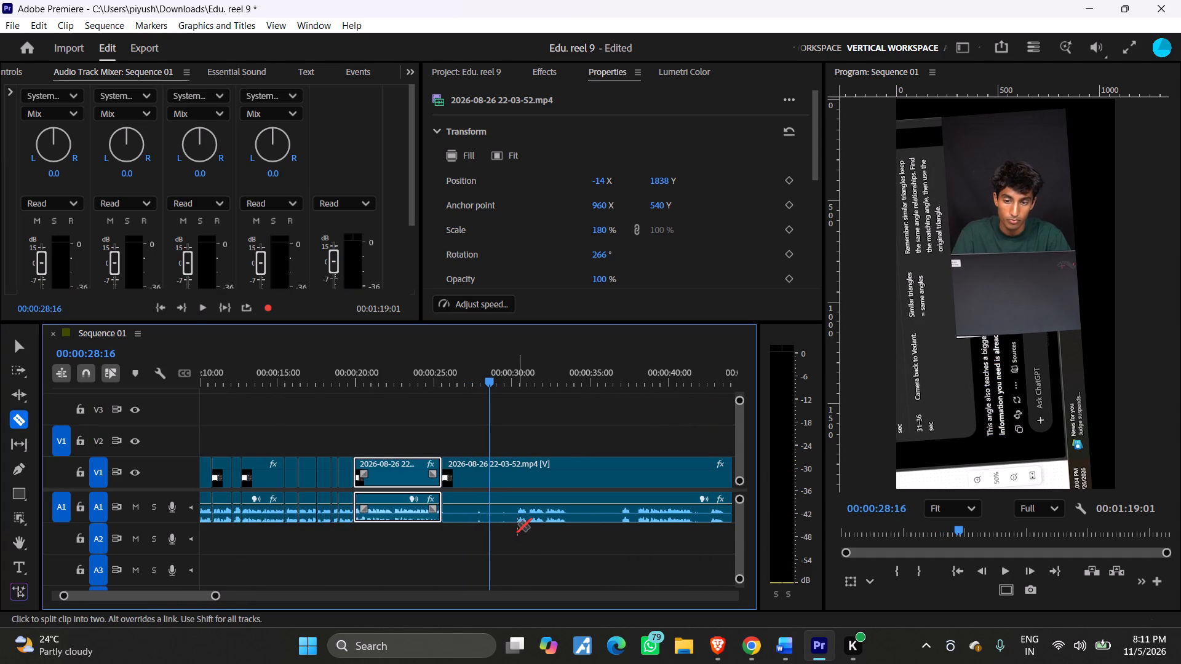
{"action": "left_click", "coordinate": [516, 520]}
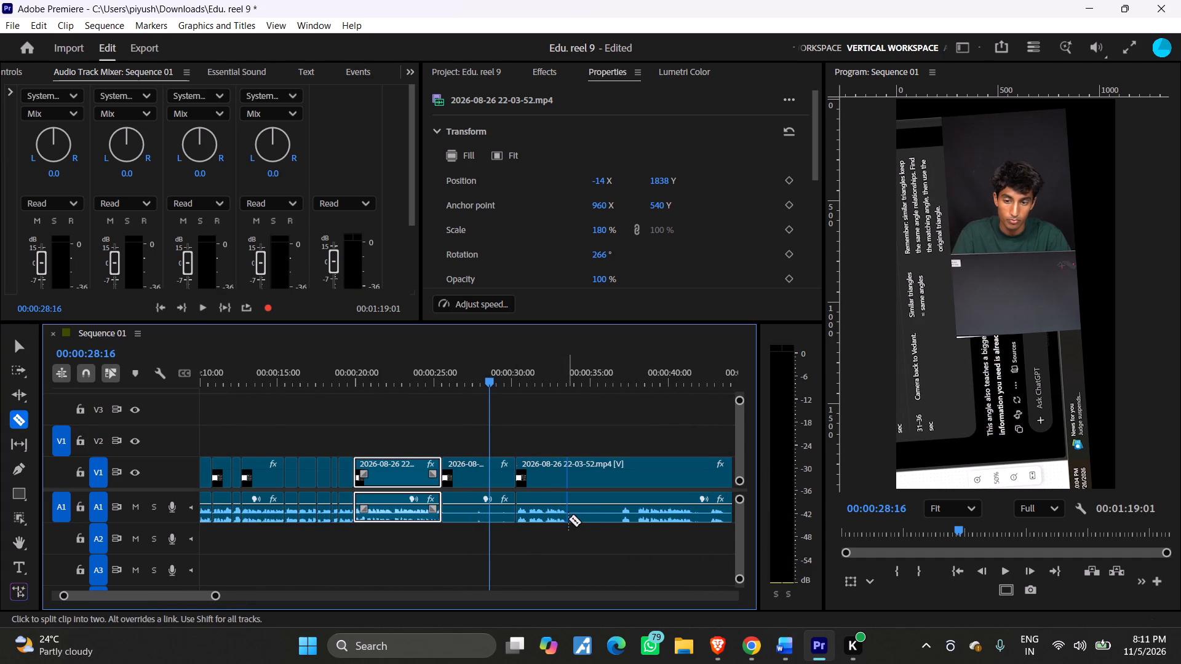
{"action": "double_click", "coordinate": [567, 520]}
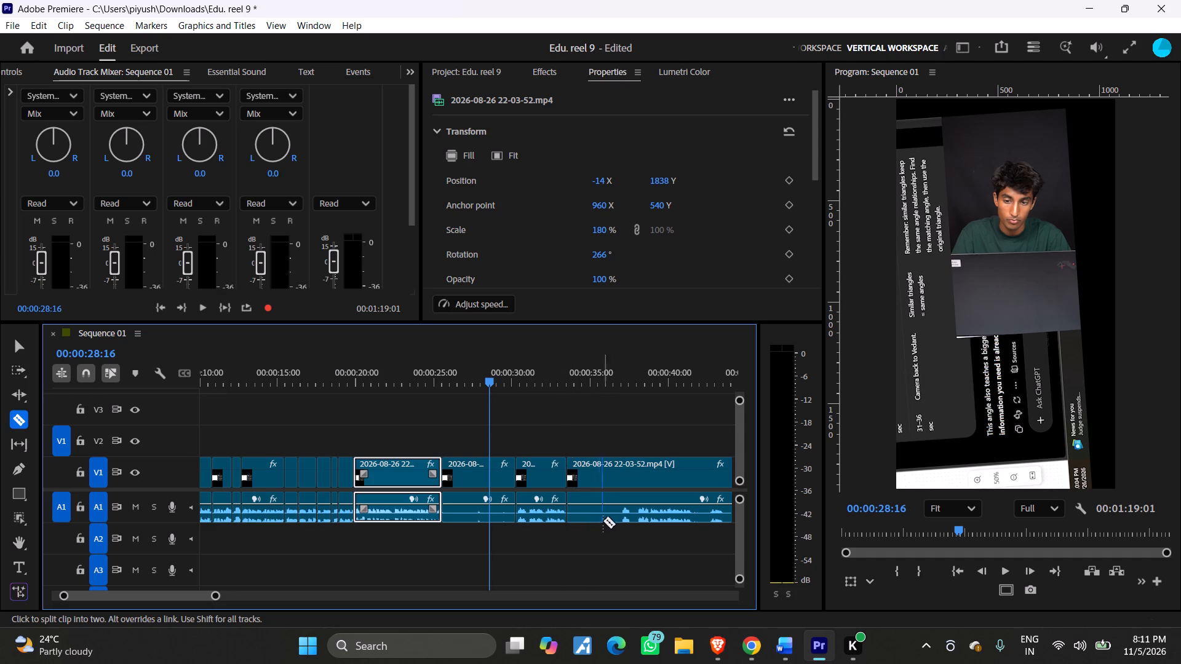
{"action": "left_click", "coordinate": [619, 523]}
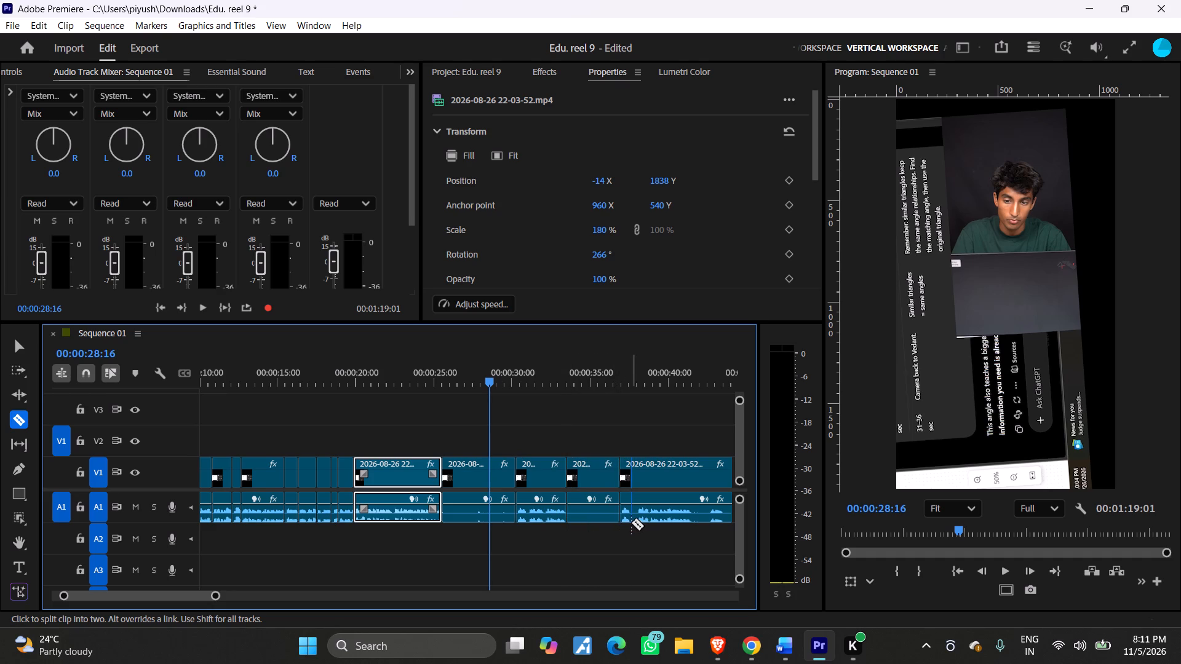
{"action": "left_click", "coordinate": [631, 523]}
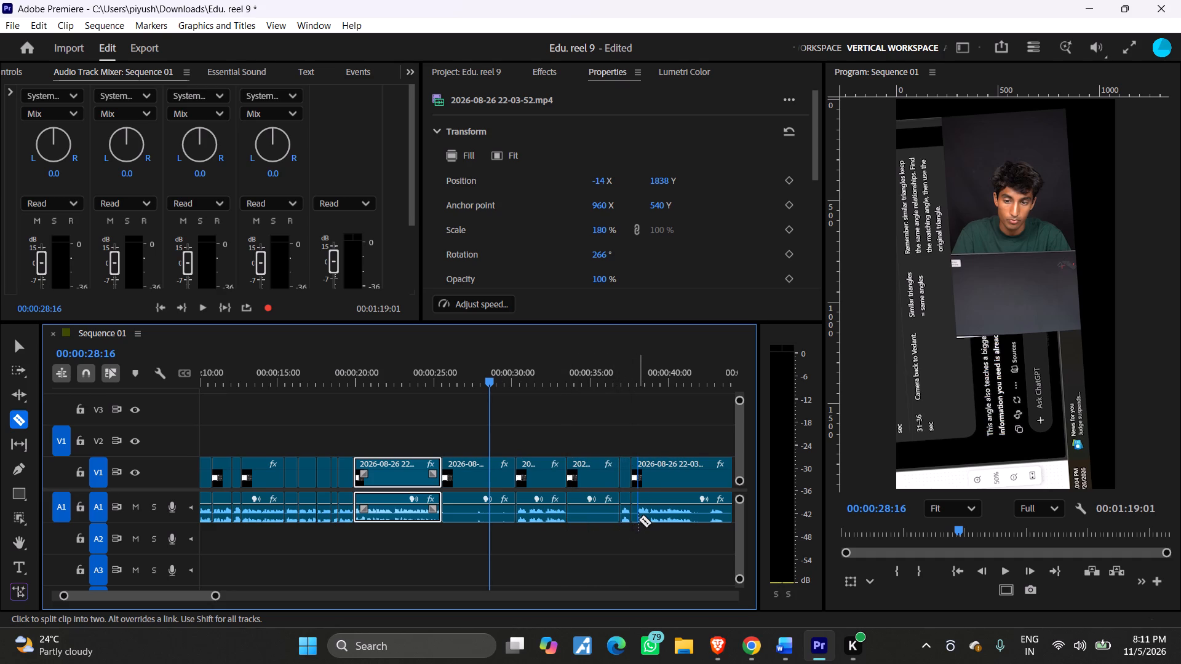
{"action": "left_click", "coordinate": [693, 521]}
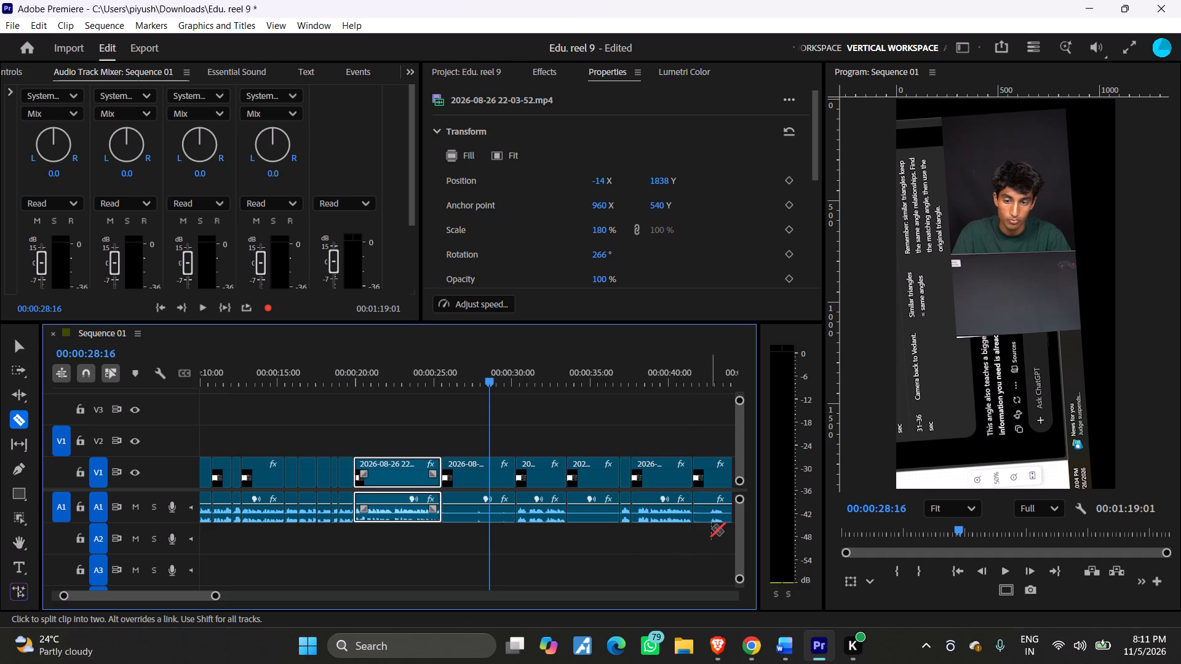
Delete the two silent sections starting at about 25.6 and 33.5 seconds, and butt the short clip between them against the preceding clip.
{"action": "left_click", "coordinate": [14, 347]}
{"action": "left_click", "coordinate": [493, 494]}
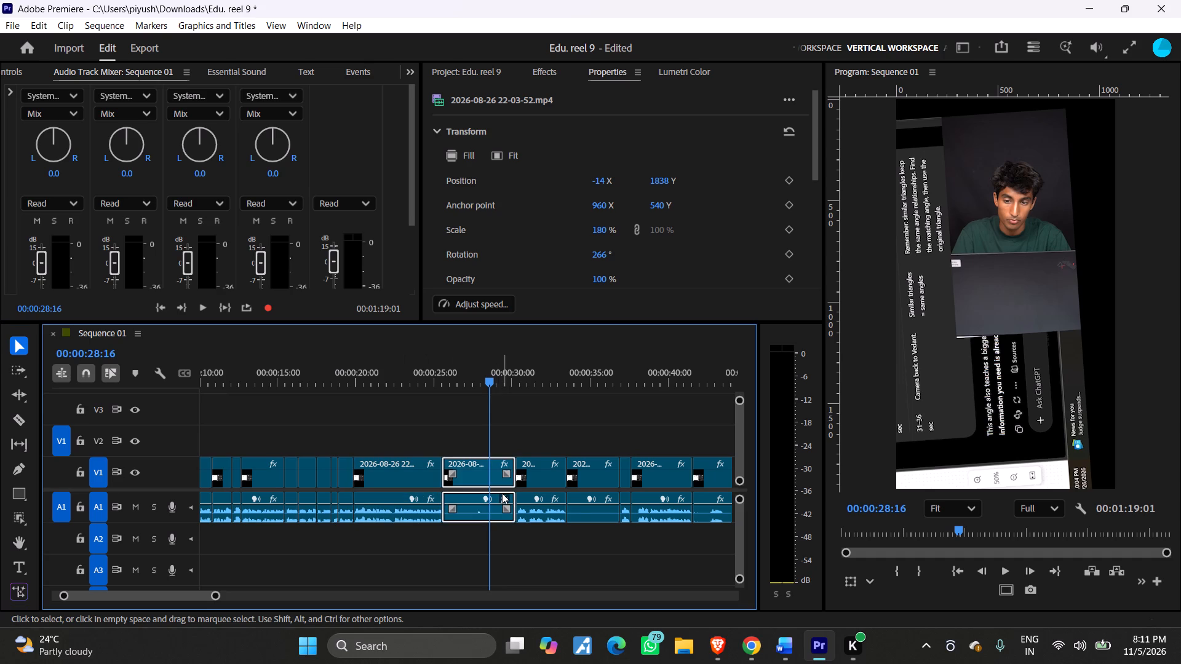
{"action": "key", "text": "Delete"}
{"action": "left_click", "coordinate": [597, 486]}
{"action": "key", "text": "Delete"}
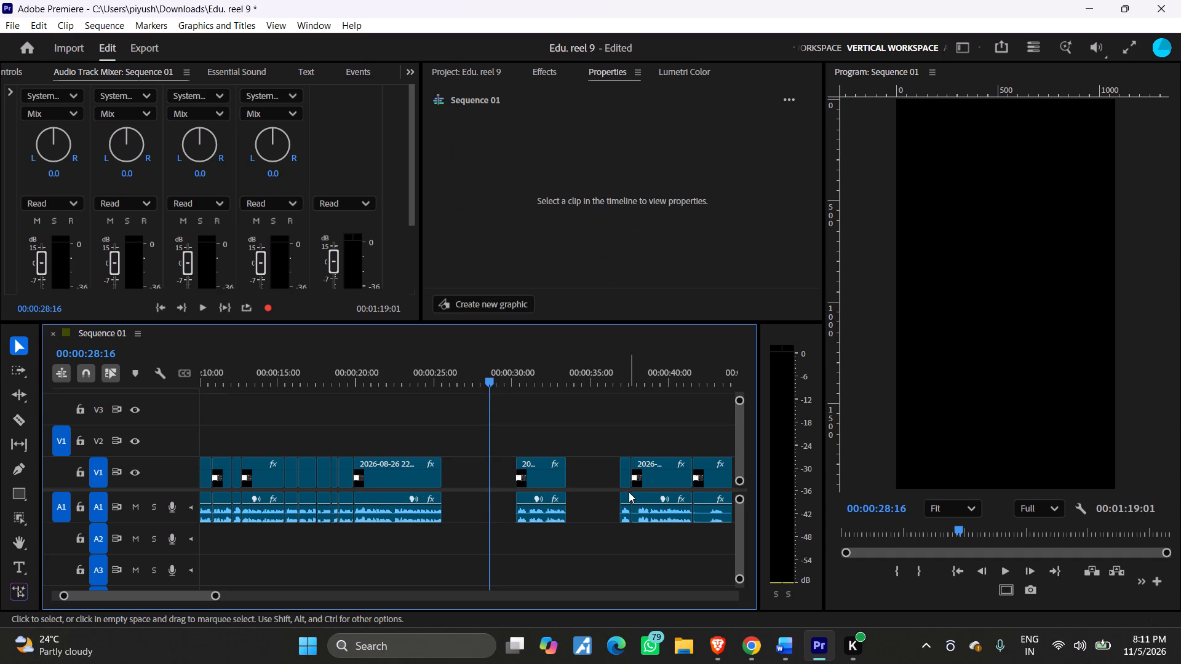
{"action": "left_click_drag", "start_coordinate": [548, 479], "coordinate": [475, 480]}
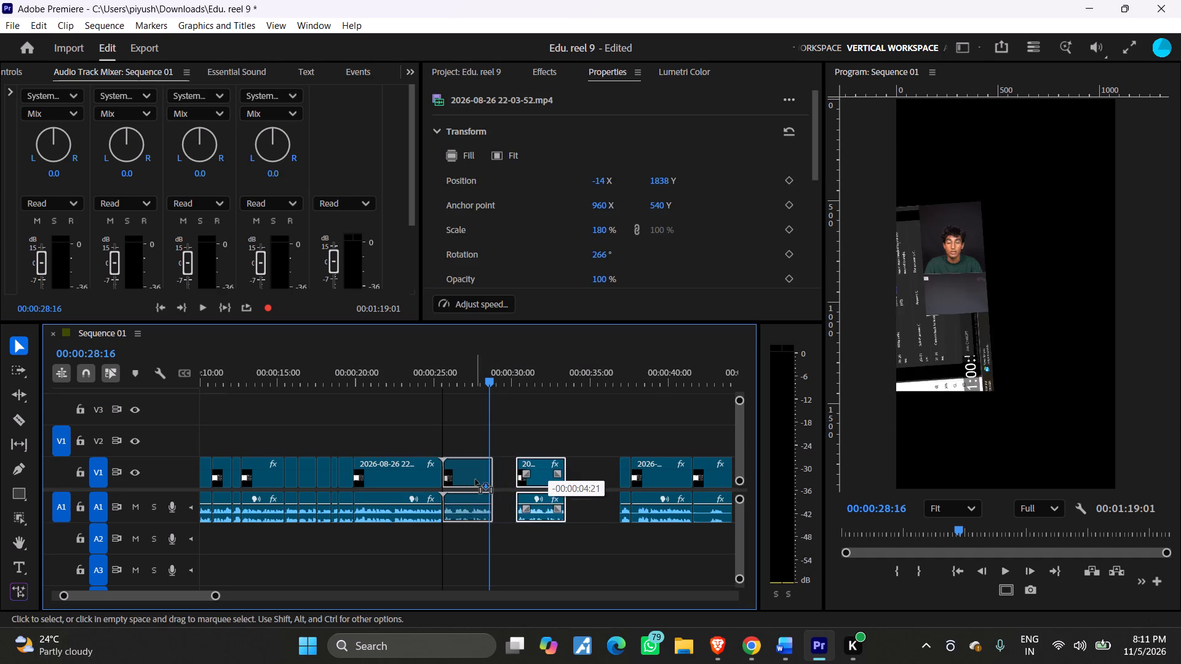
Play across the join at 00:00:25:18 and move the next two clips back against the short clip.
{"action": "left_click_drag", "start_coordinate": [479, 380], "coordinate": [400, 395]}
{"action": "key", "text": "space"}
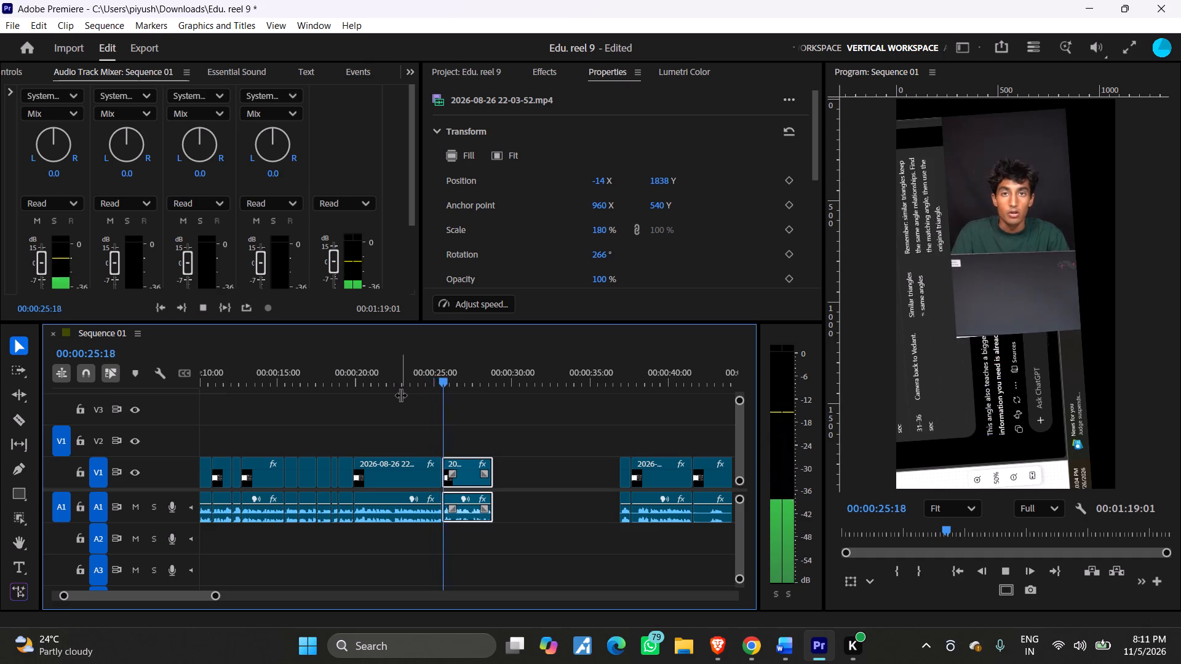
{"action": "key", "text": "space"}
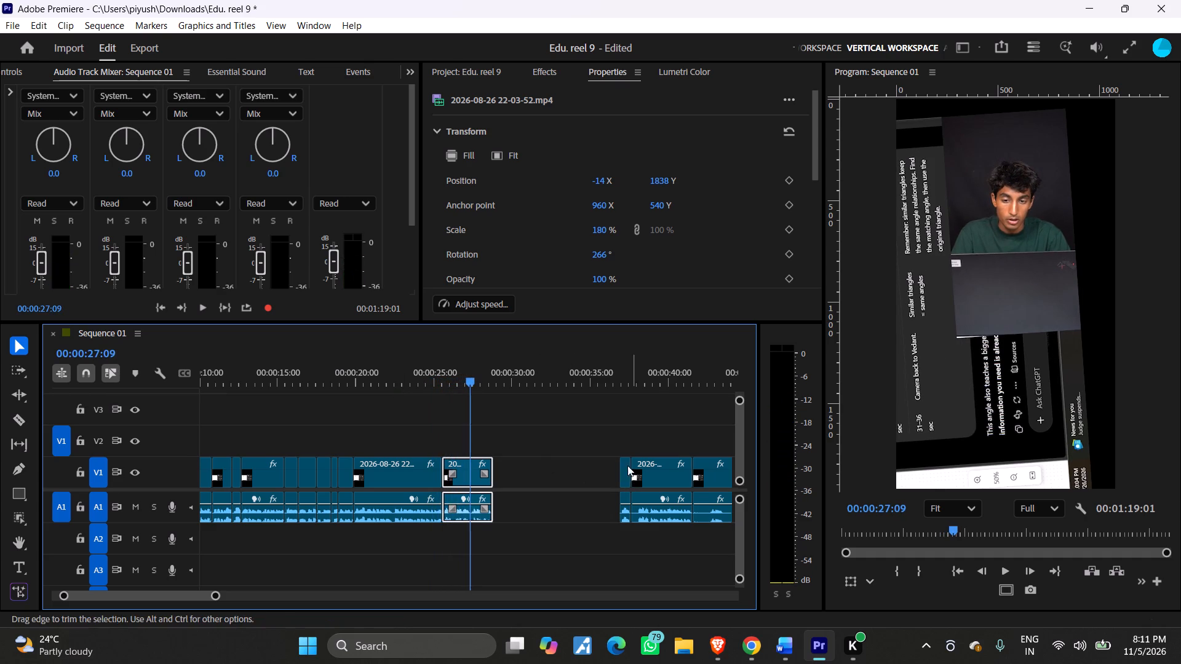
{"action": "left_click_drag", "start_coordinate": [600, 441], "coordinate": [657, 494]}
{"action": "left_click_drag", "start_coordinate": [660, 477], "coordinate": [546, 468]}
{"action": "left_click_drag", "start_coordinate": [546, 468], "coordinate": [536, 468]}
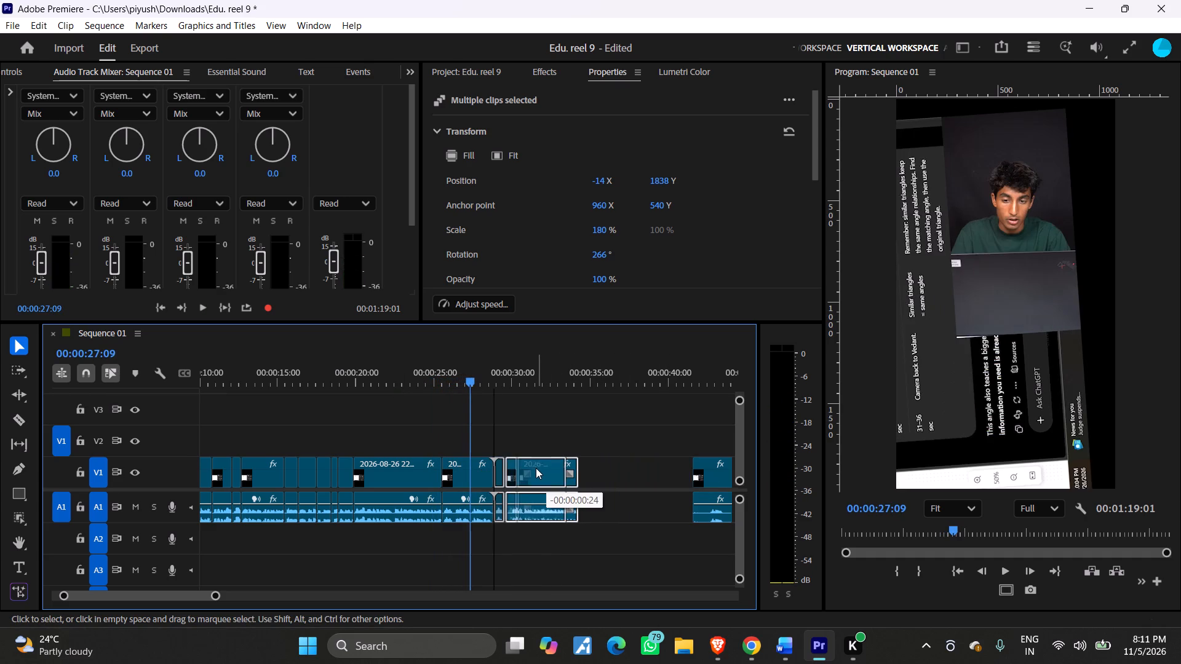
Review the joined clips, delete the roughly 3-second clip starting at 00:00:25:18, and shift the next two clips back into its gap.
{"action": "key", "text": "space"}
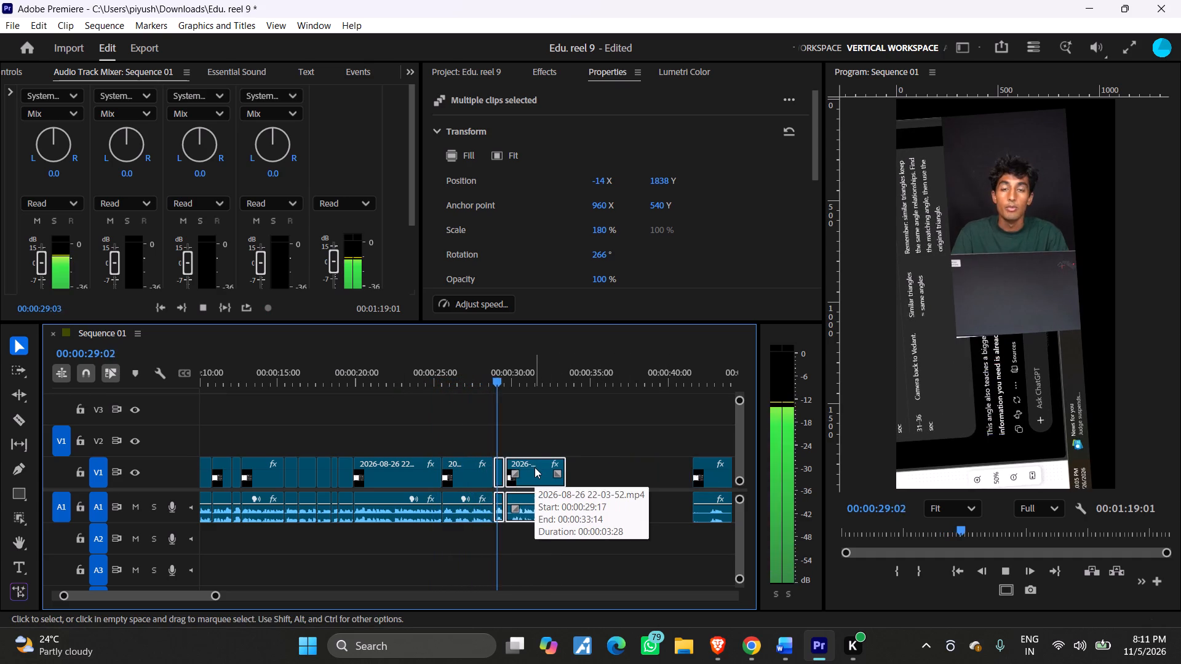
{"action": "key", "text": "space"}
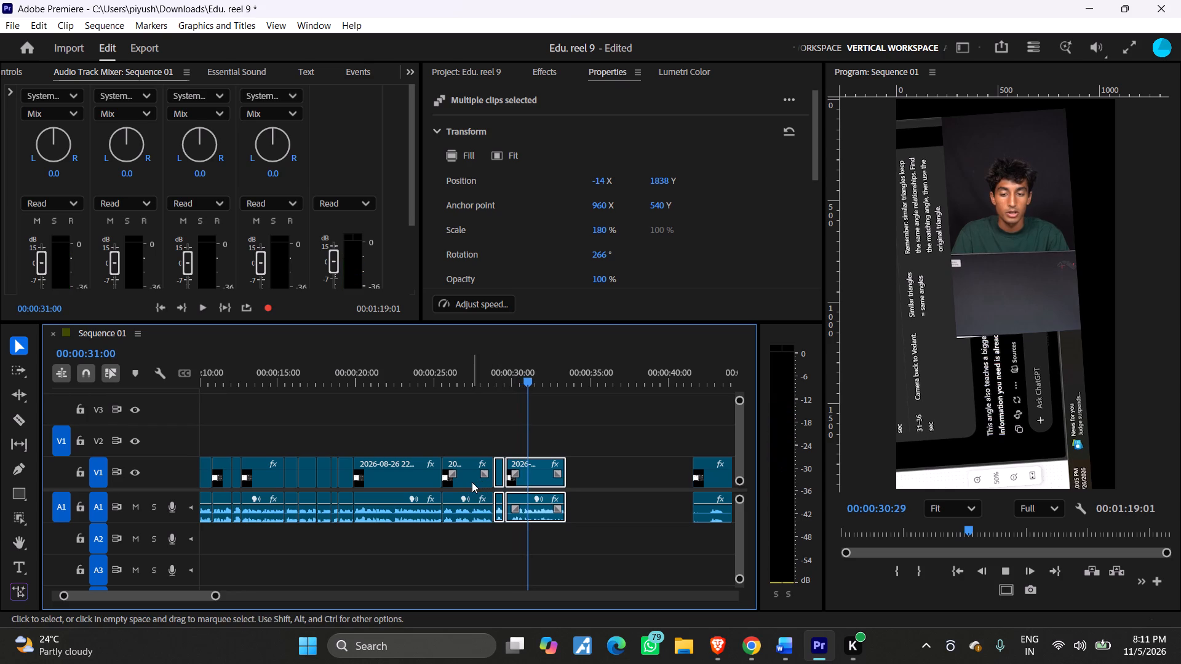
{"action": "left_click", "coordinate": [472, 482]}
{"action": "key", "text": "Delete"}
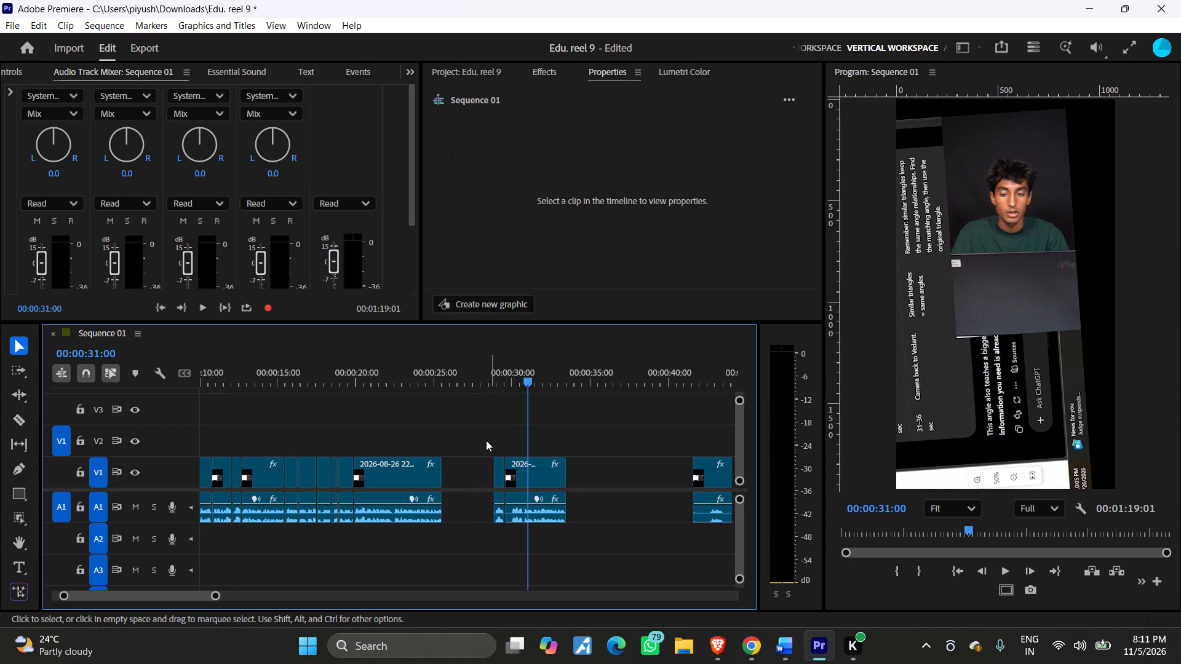
{"action": "left_click_drag", "start_coordinate": [491, 447], "coordinate": [520, 486]}
{"action": "left_click_drag", "start_coordinate": [525, 476], "coordinate": [479, 473]}
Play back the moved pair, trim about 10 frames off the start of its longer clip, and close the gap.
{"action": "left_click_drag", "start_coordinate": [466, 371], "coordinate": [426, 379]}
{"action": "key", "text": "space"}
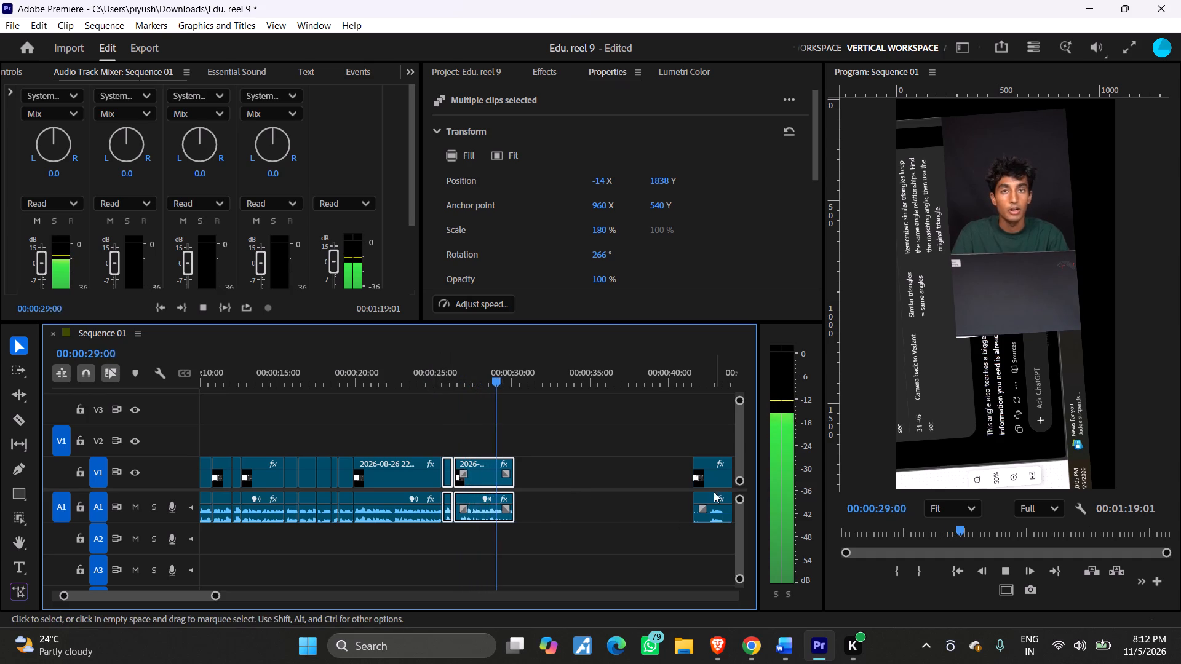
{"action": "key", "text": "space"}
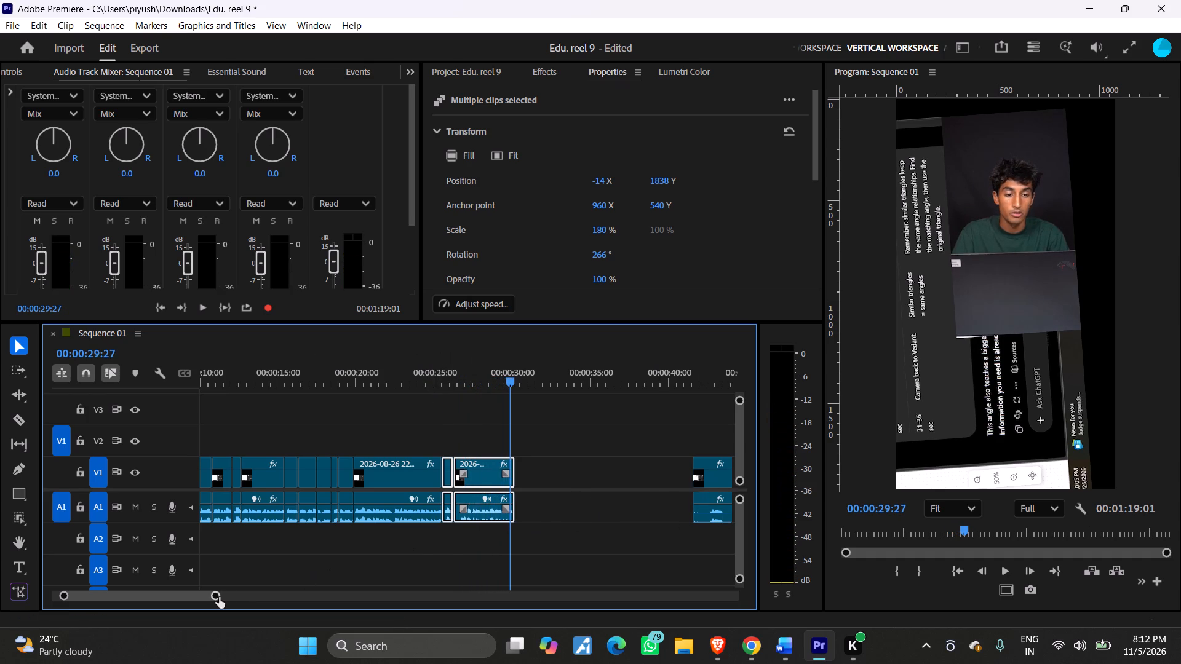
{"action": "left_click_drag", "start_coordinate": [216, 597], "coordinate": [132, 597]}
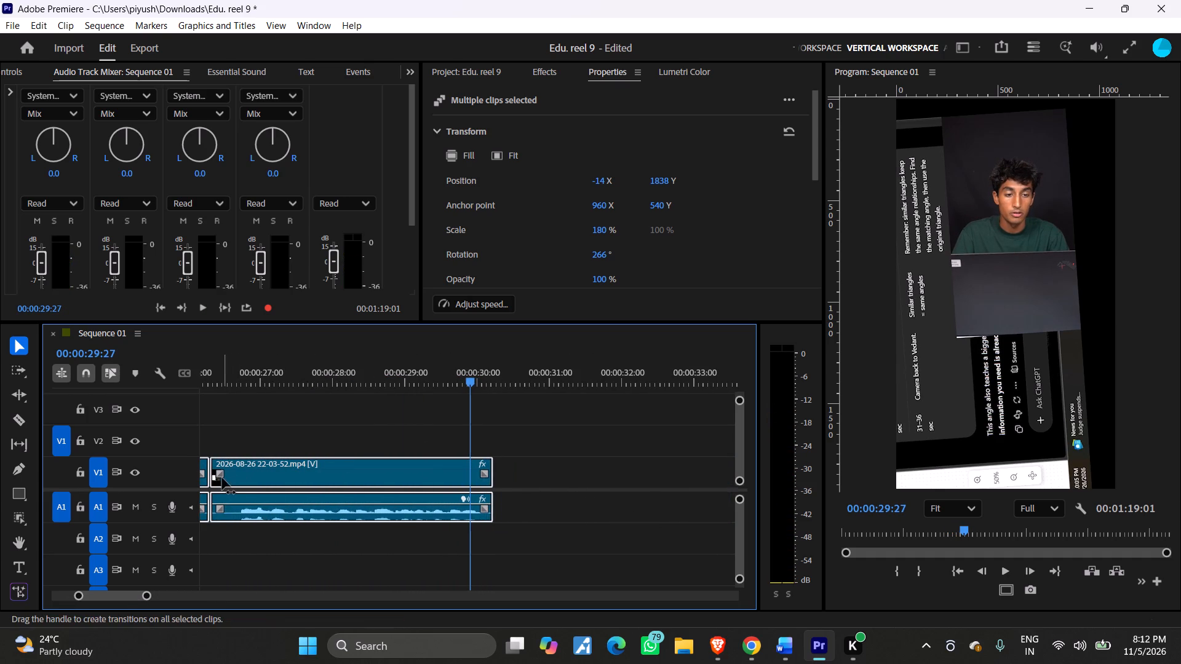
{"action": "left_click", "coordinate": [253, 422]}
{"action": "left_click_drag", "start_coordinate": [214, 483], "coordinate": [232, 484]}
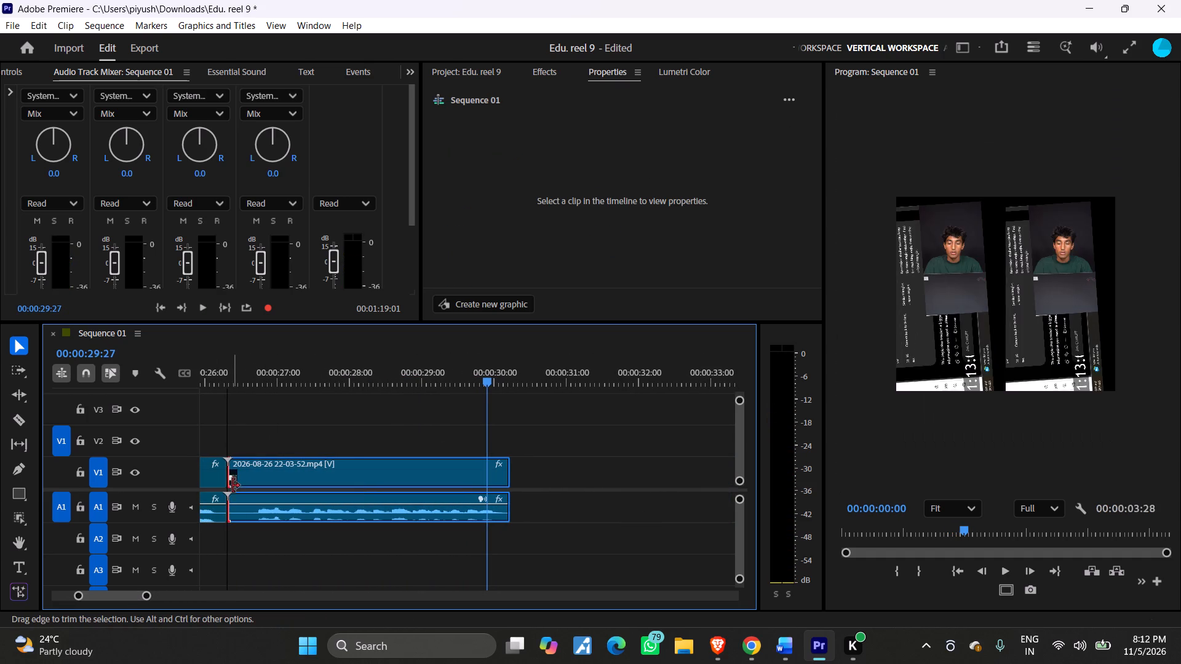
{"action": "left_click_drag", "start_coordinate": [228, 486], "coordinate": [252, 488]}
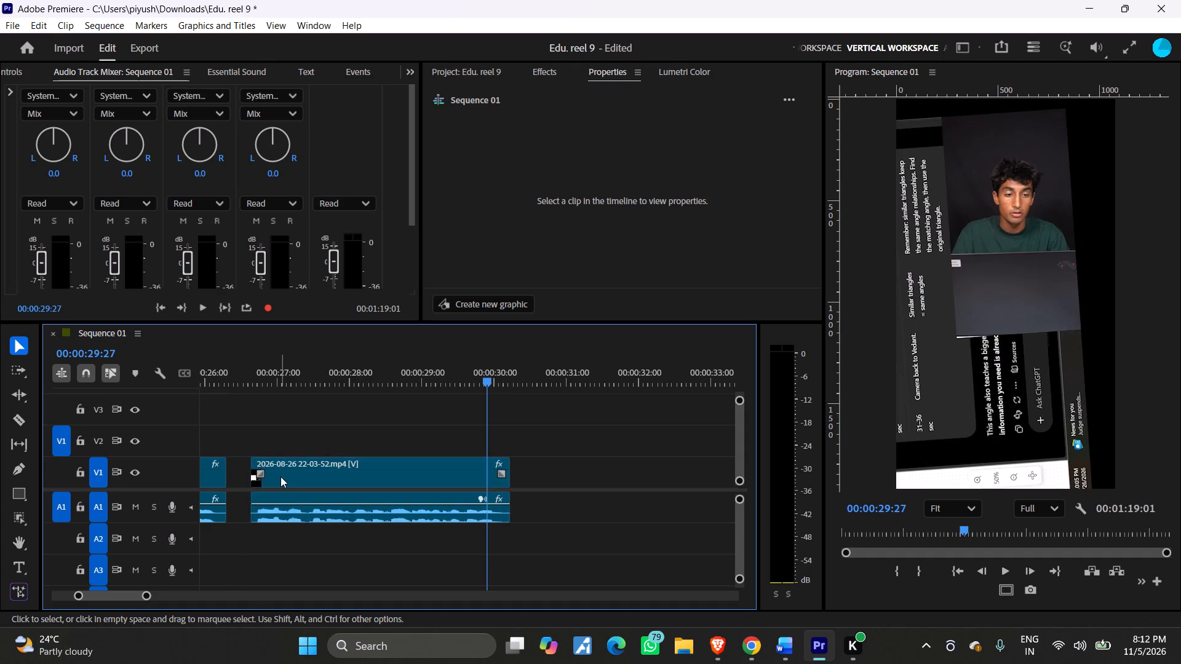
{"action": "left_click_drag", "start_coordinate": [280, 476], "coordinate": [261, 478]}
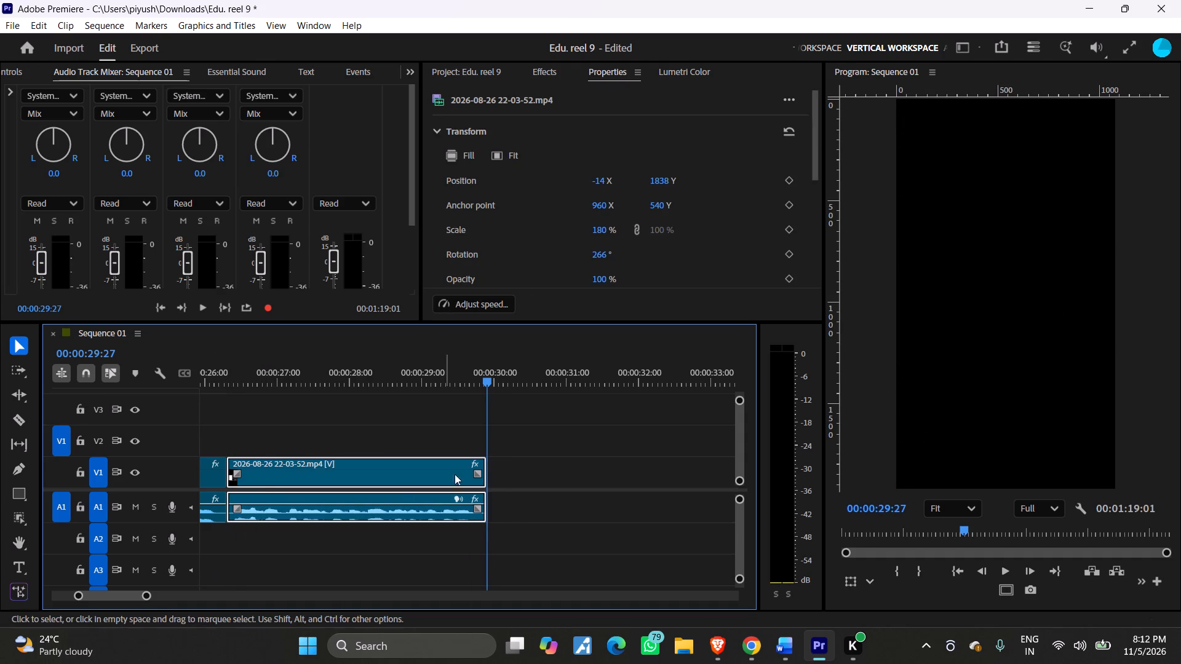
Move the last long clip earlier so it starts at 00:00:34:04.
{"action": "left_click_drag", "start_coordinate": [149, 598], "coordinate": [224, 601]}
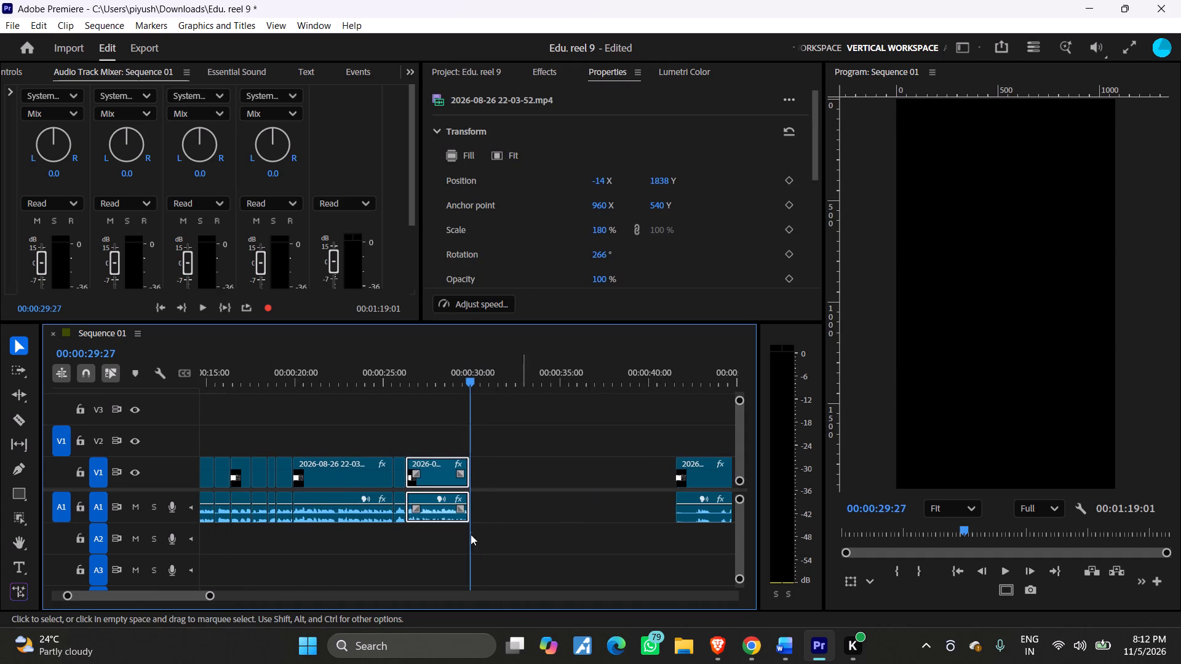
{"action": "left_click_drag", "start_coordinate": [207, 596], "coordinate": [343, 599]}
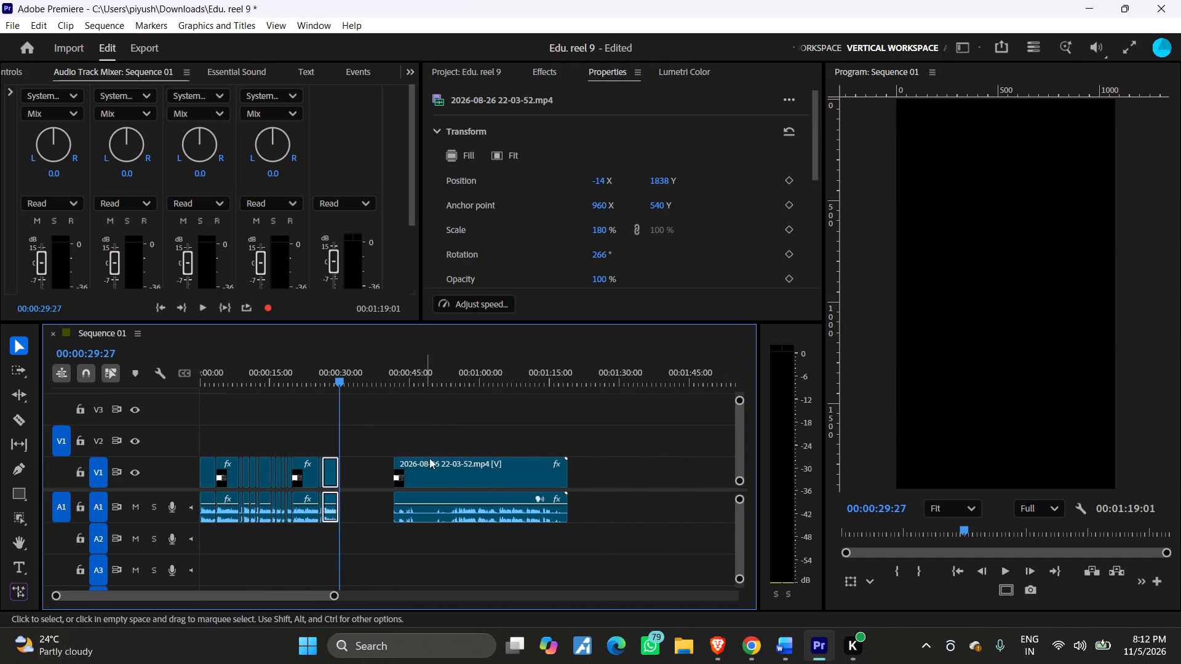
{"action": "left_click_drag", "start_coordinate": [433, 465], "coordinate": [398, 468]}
Play through the last long clip to find the usable take and trim about 11.5 seconds off its start.
{"action": "left_click_drag", "start_coordinate": [345, 385], "coordinate": [364, 392]}
{"action": "key", "text": "space"}
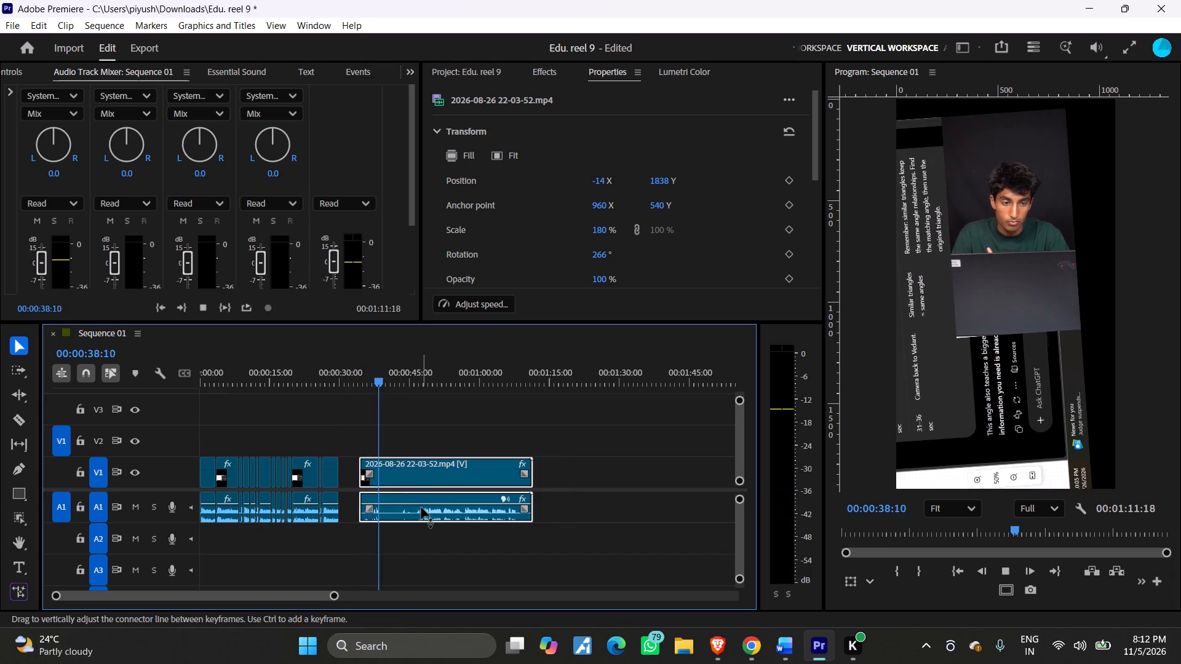
{"action": "left_click_drag", "start_coordinate": [387, 385], "coordinate": [400, 395]}
{"action": "key", "text": "space"}
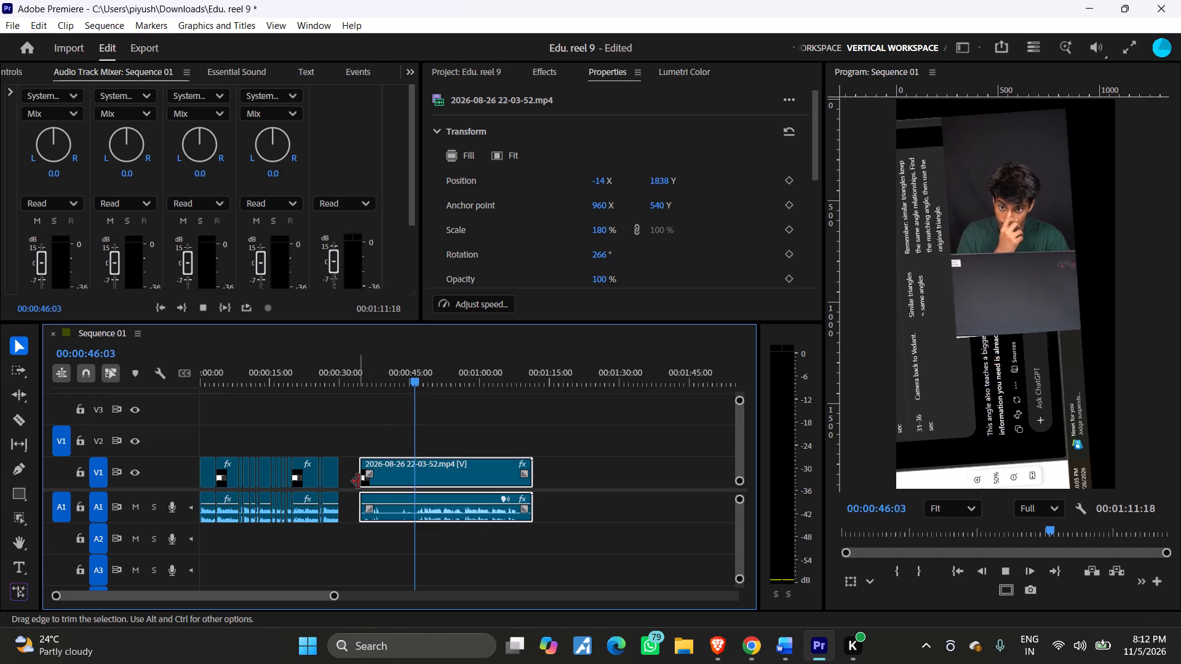
{"action": "key", "text": "space"}
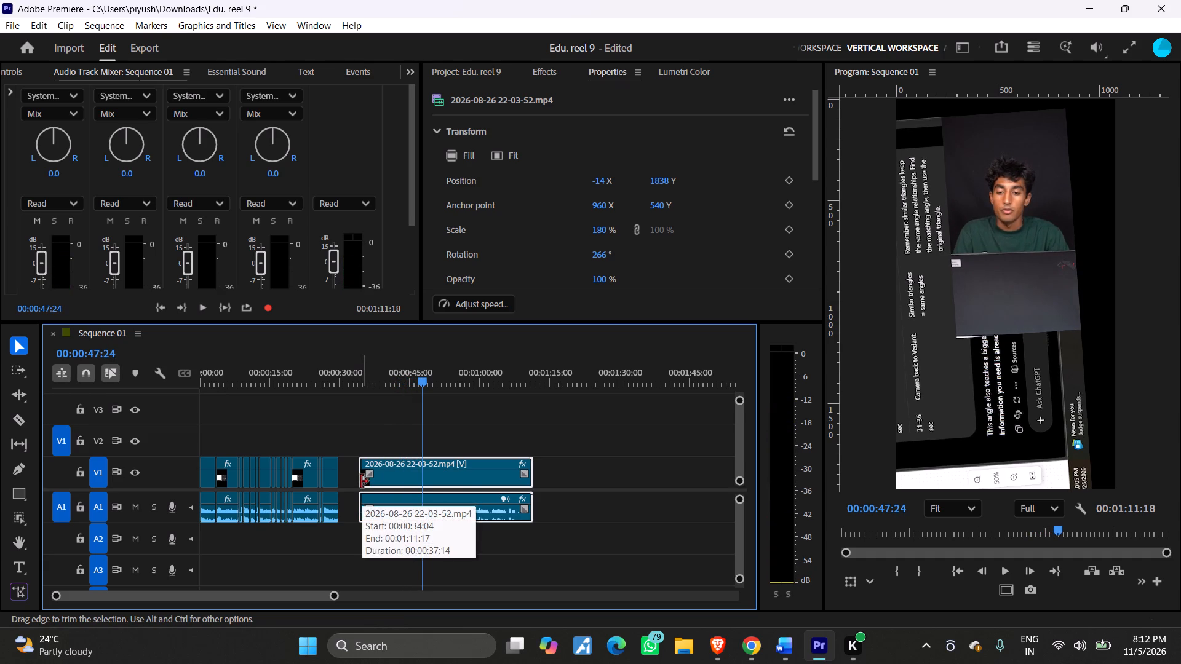
{"action": "left_click_drag", "start_coordinate": [361, 481], "coordinate": [419, 481]}
{"action": "left_click", "coordinate": [419, 481]}
{"action": "left_click_drag", "start_coordinate": [419, 481], "coordinate": [413, 481]}
{"action": "left_click_drag", "start_coordinate": [420, 477], "coordinate": [411, 478]}
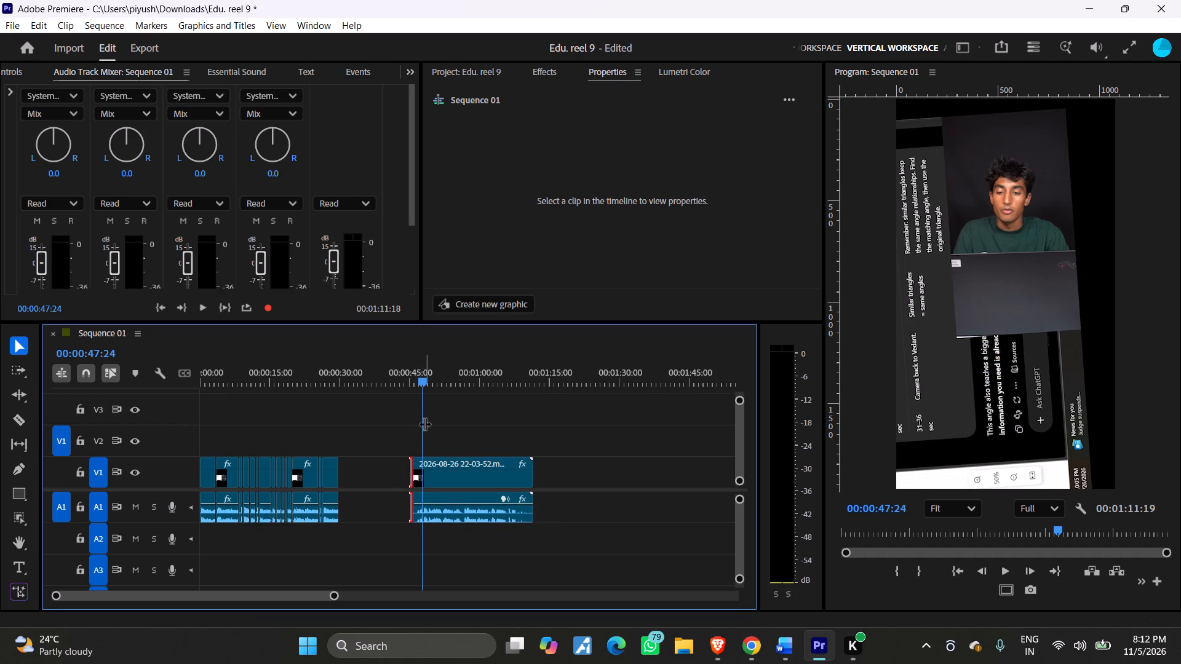
Check the trimmed take, delete the two clips between 00:00:25:18 and about 00:00:29:27, and butt the long clip against the preceding one.
{"action": "left_click_drag", "start_coordinate": [425, 385], "coordinate": [417, 387]}
{"action": "key", "text": "space"}
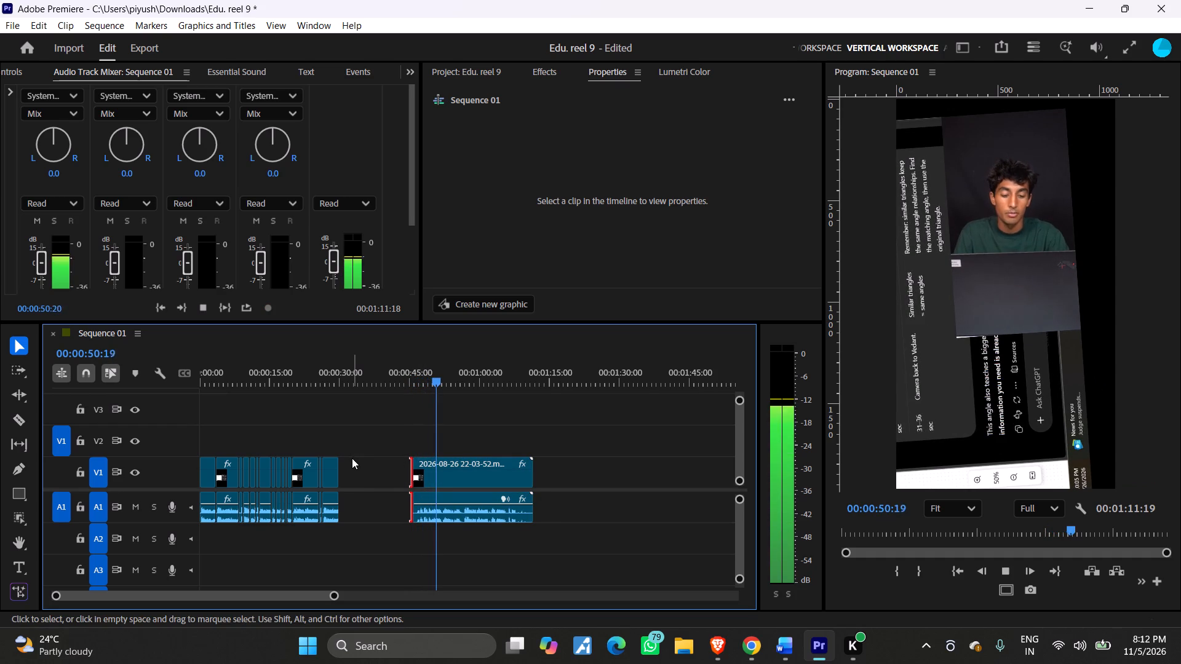
{"action": "left_click_drag", "start_coordinate": [352, 464], "coordinate": [322, 499]}
{"action": "key", "text": "Delete"}
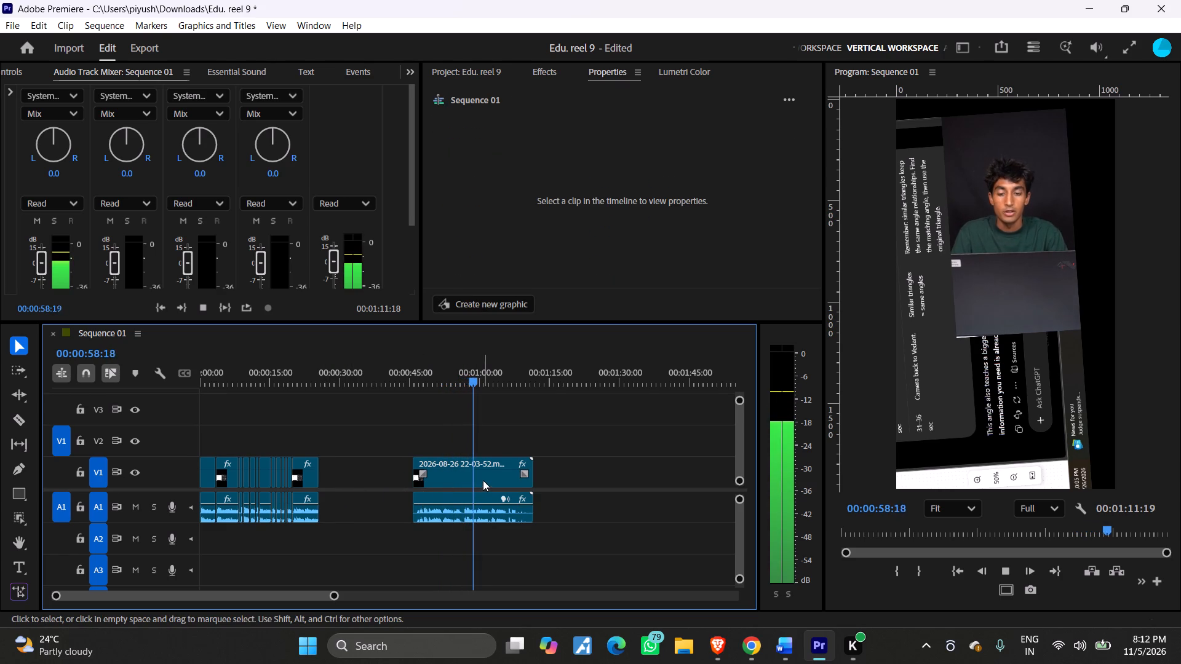
{"action": "left_click_drag", "start_coordinate": [483, 480], "coordinate": [396, 489]}
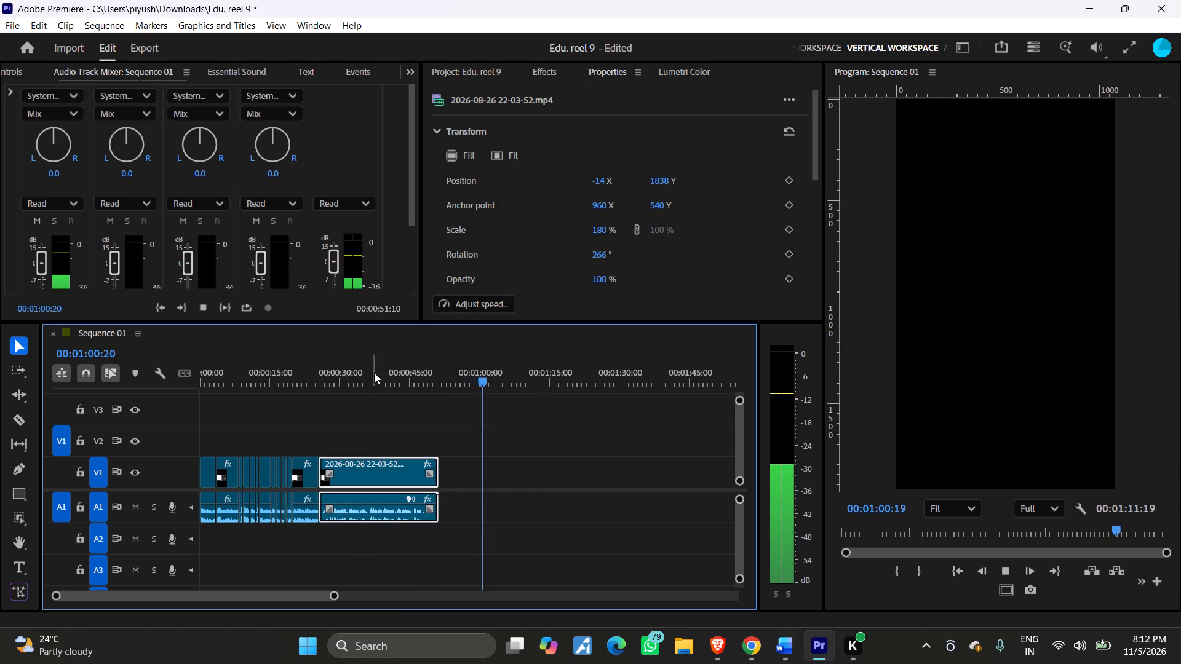
Play through the last long clip from its start and trim its end back to 00:00:47:18.
{"action": "left_click_drag", "start_coordinate": [374, 365], "coordinate": [313, 391]}
{"action": "key", "text": "space"}
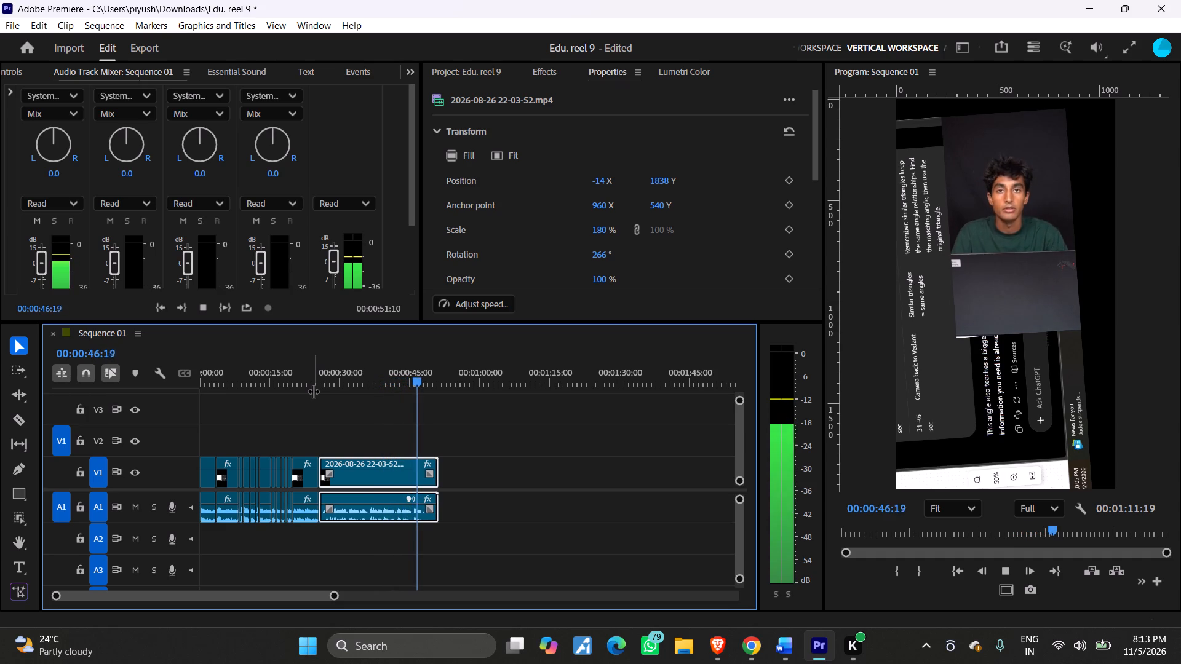
{"action": "key", "text": "space"}
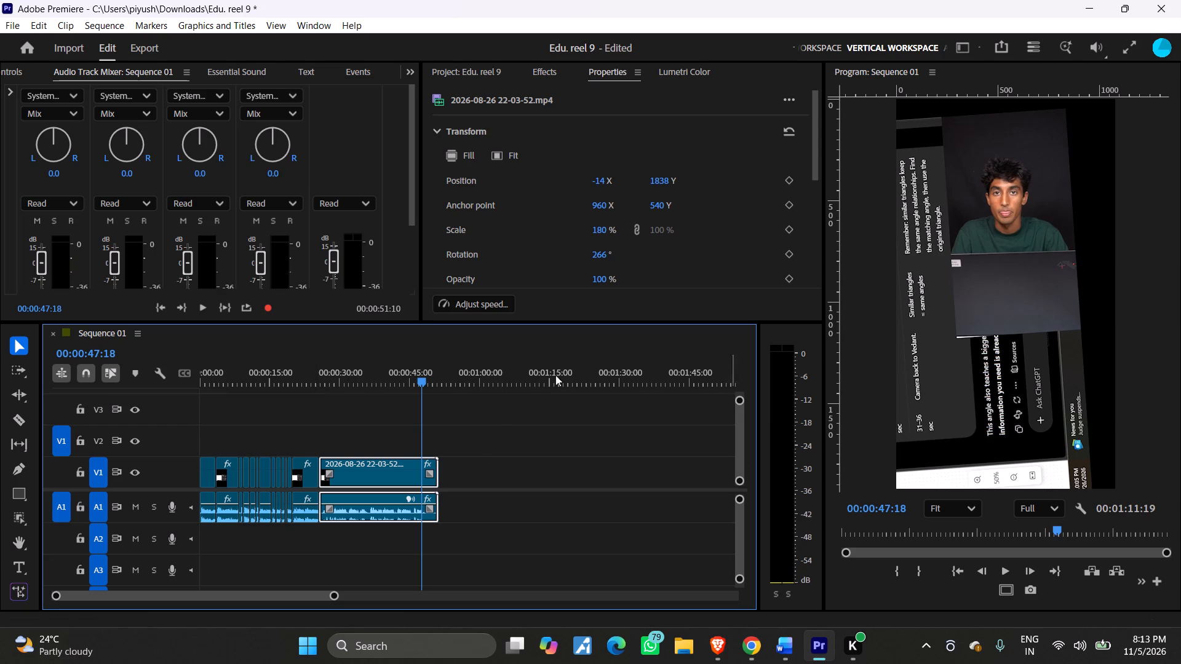
{"action": "left_click_drag", "start_coordinate": [335, 594], "coordinate": [225, 597]}
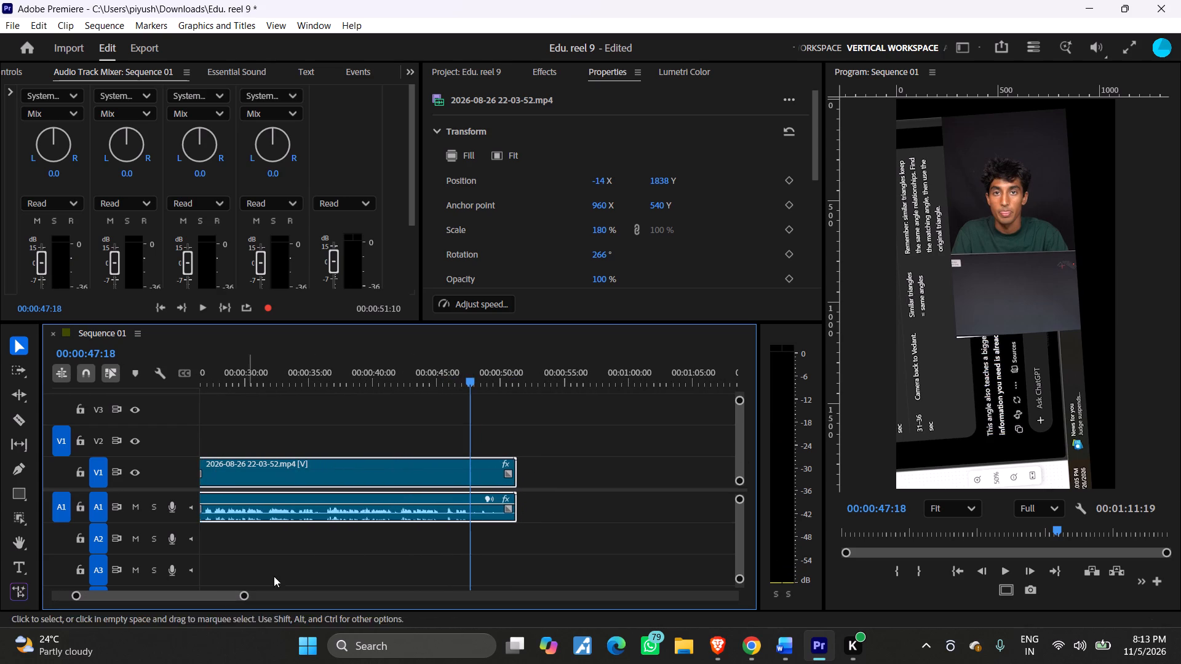
{"action": "left_click_drag", "start_coordinate": [515, 477], "coordinate": [468, 486]}
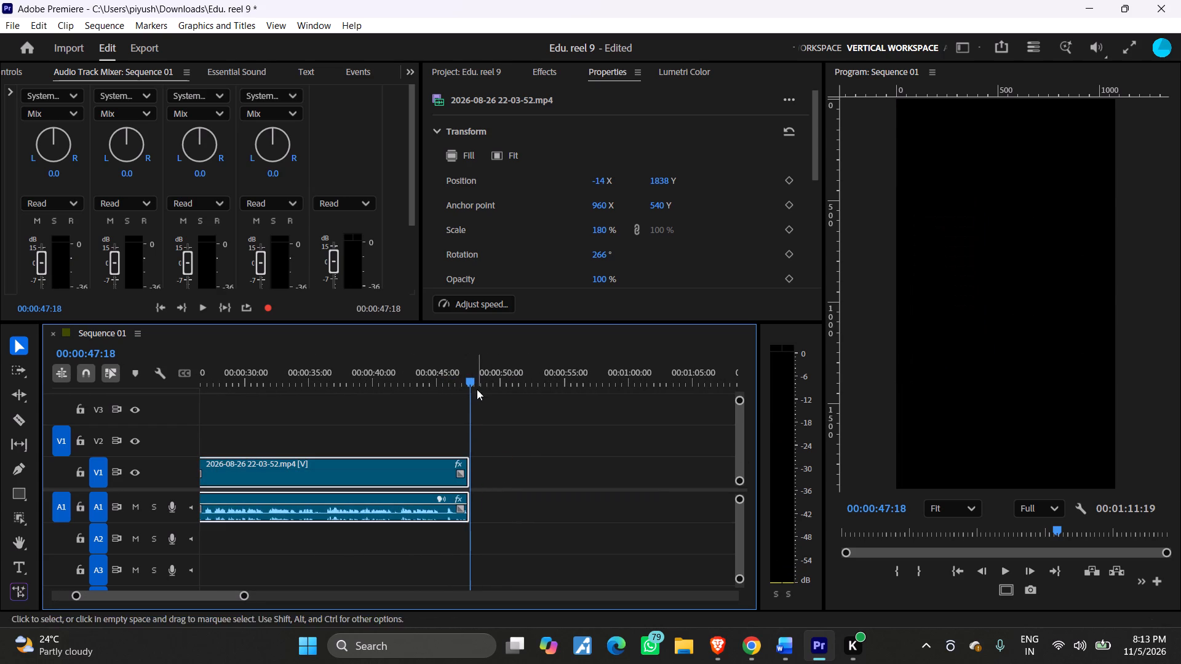
Trim about 1 second 7 frames off the start of the last long clip and butt it against the preceding clip.
{"action": "left_click_drag", "start_coordinate": [467, 380], "coordinate": [511, 469]}
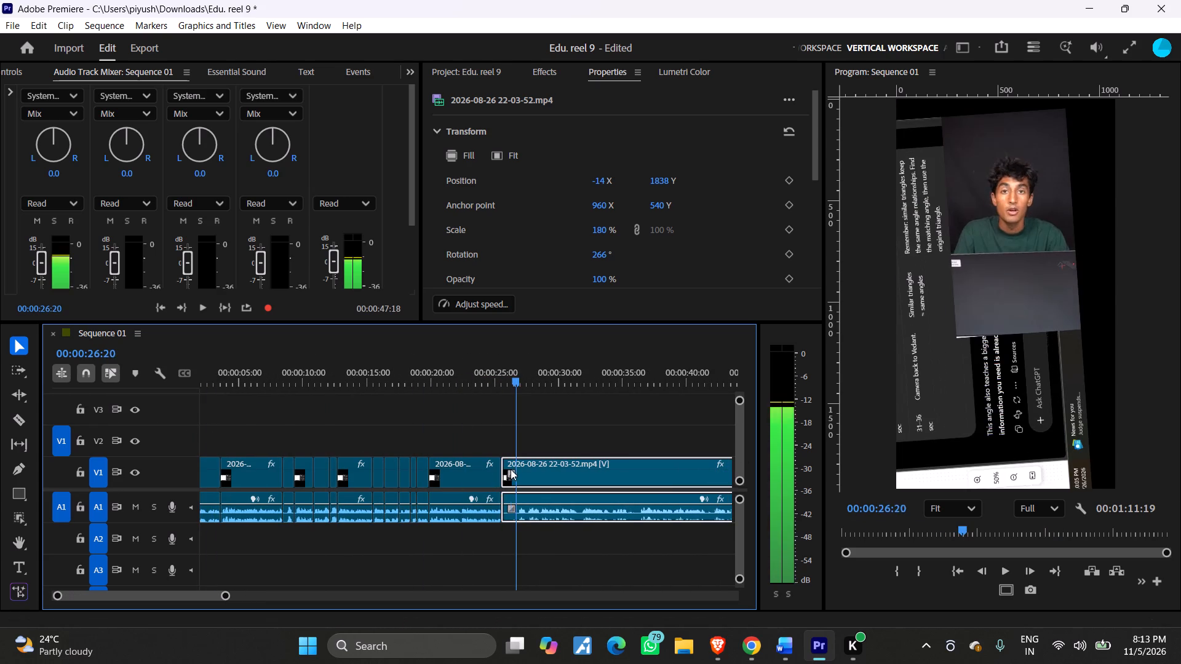
{"action": "left_click_drag", "start_coordinate": [511, 469], "coordinate": [550, 473]}
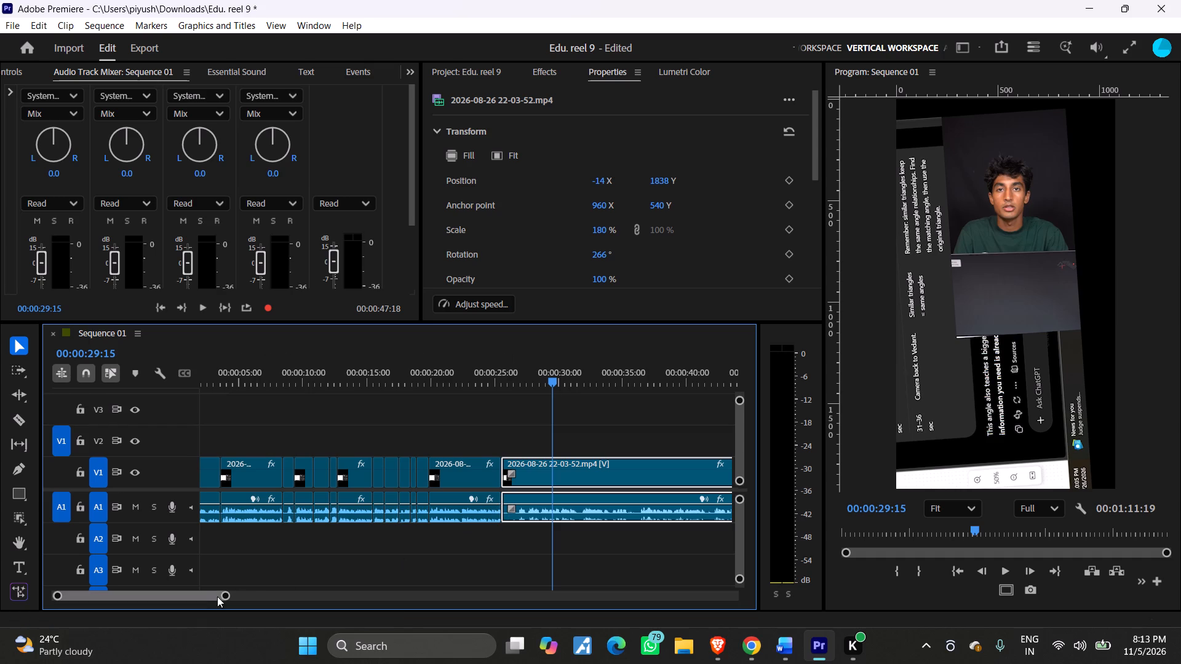
{"action": "left_click_drag", "start_coordinate": [225, 596], "coordinate": [129, 596]}
{"action": "left_click_drag", "start_coordinate": [217, 486], "coordinate": [224, 486]}
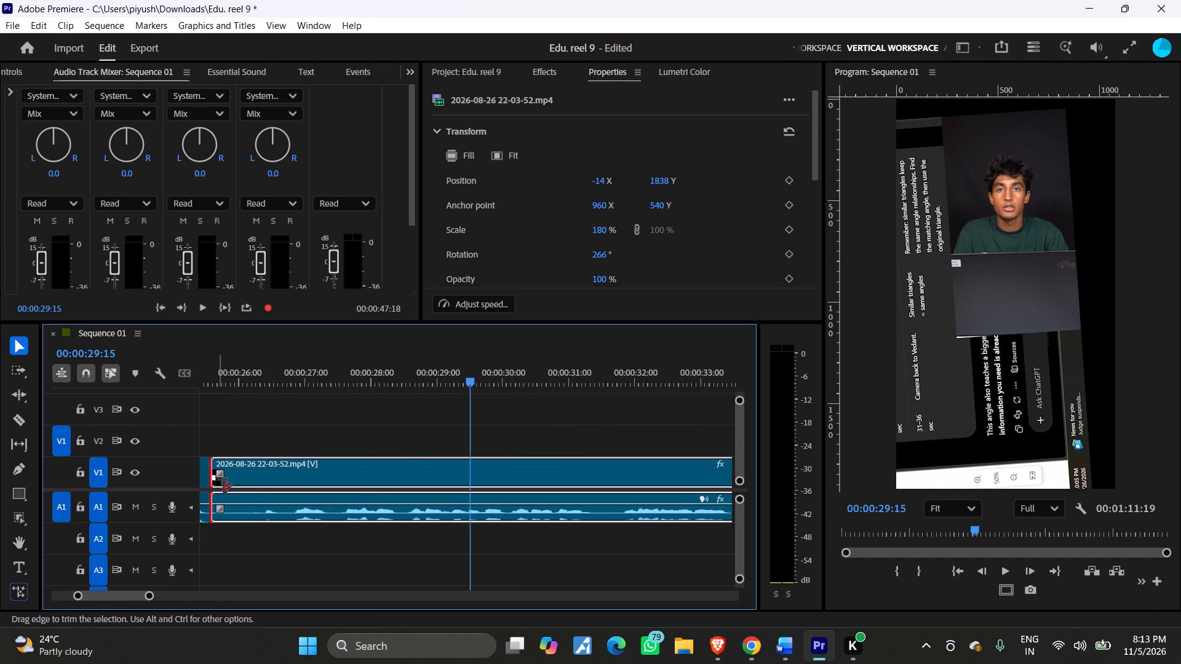
{"action": "left_click_drag", "start_coordinate": [224, 486], "coordinate": [304, 496]}
{"action": "left_click_drag", "start_coordinate": [352, 481], "coordinate": [278, 484]}
Play across the new join, cut out the roughly 4-frame pause near 00:00:26:05, and close the gap.
{"action": "left_click_drag", "start_coordinate": [271, 379], "coordinate": [181, 393]}
{"action": "key", "text": "space"}
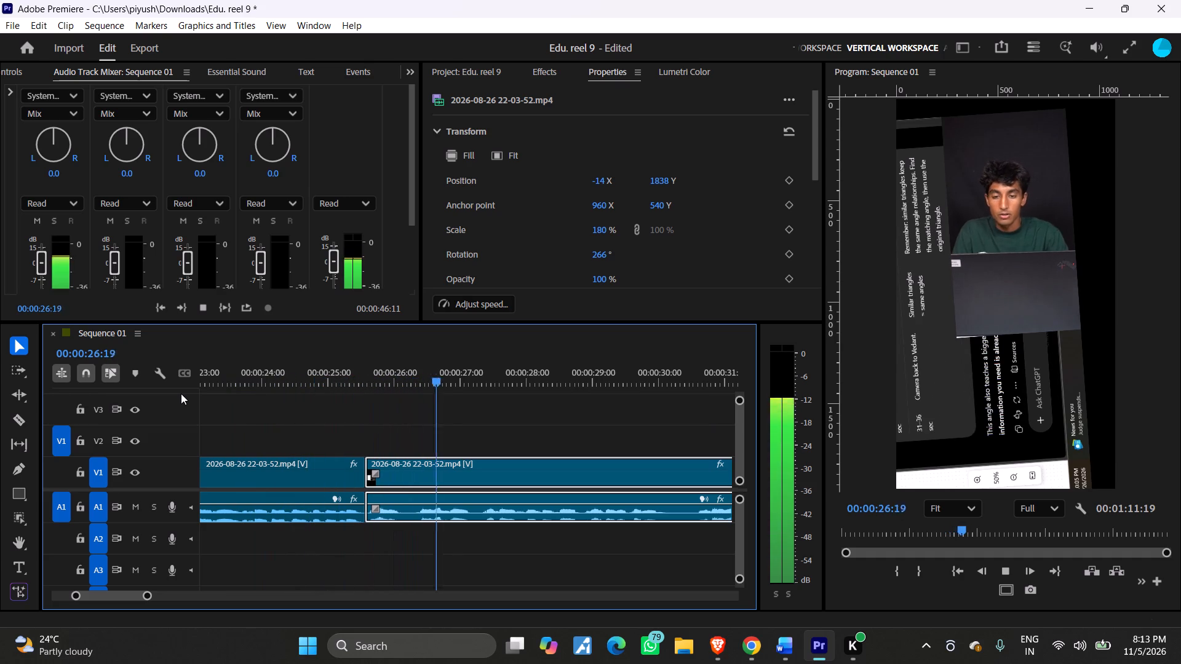
{"action": "key", "text": "space"}
{"action": "left_click", "coordinate": [20, 419]}
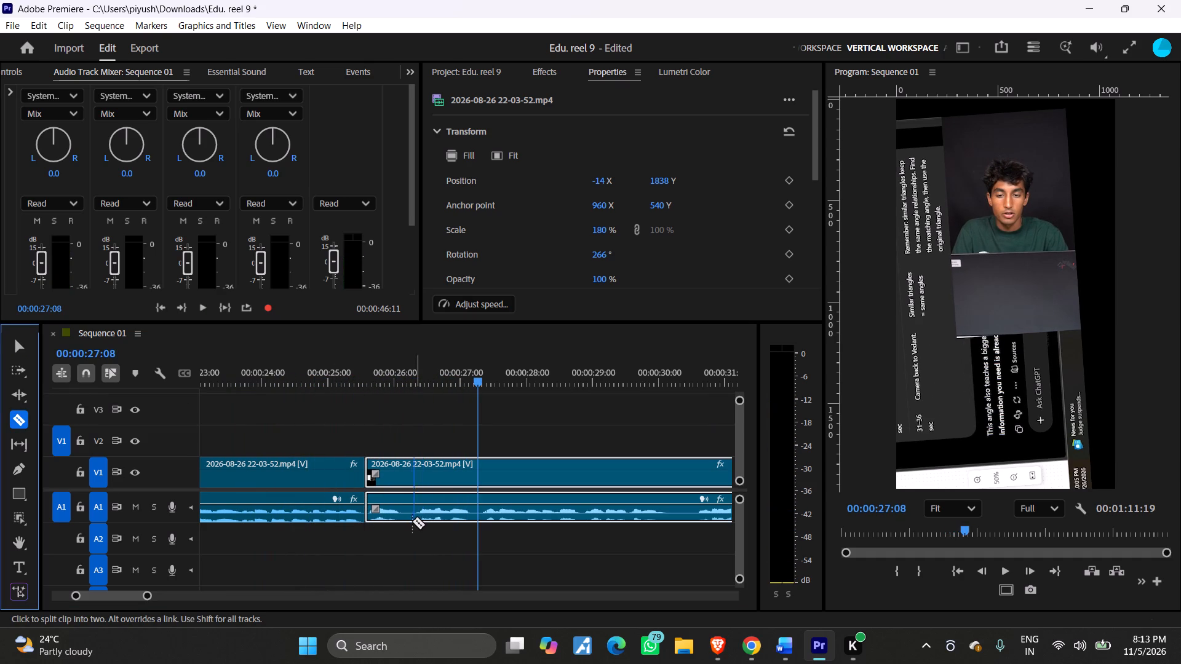
{"action": "left_click", "coordinate": [405, 521]}
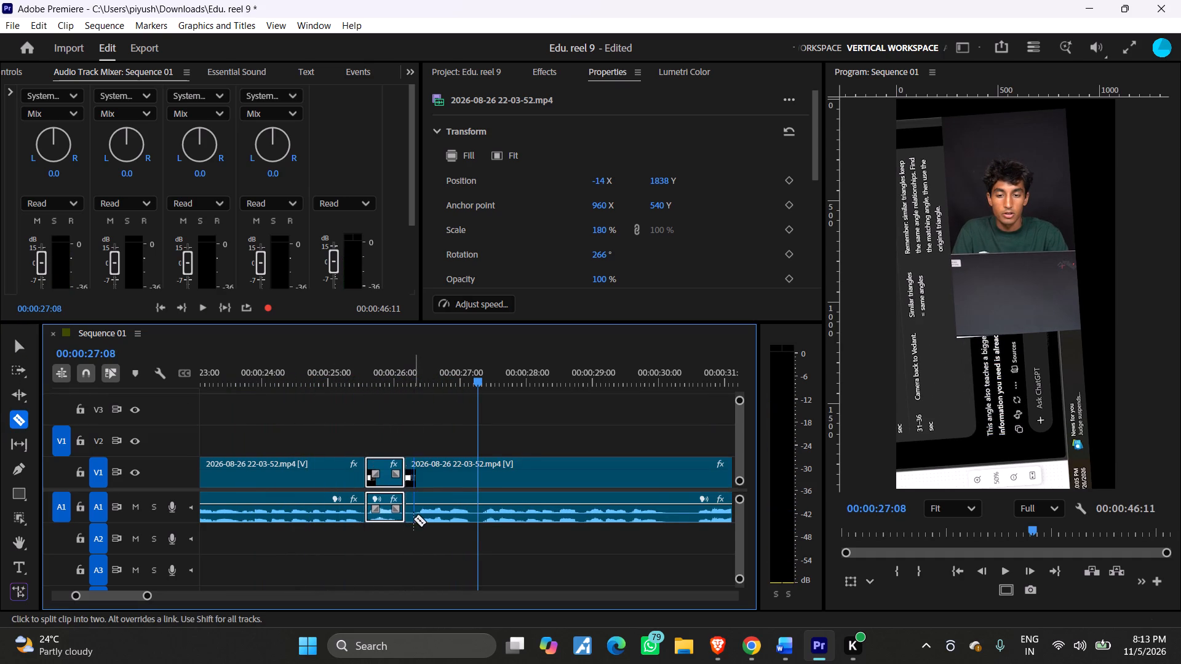
{"action": "left_click", "coordinate": [413, 519]}
{"action": "left_click", "coordinate": [16, 346]}
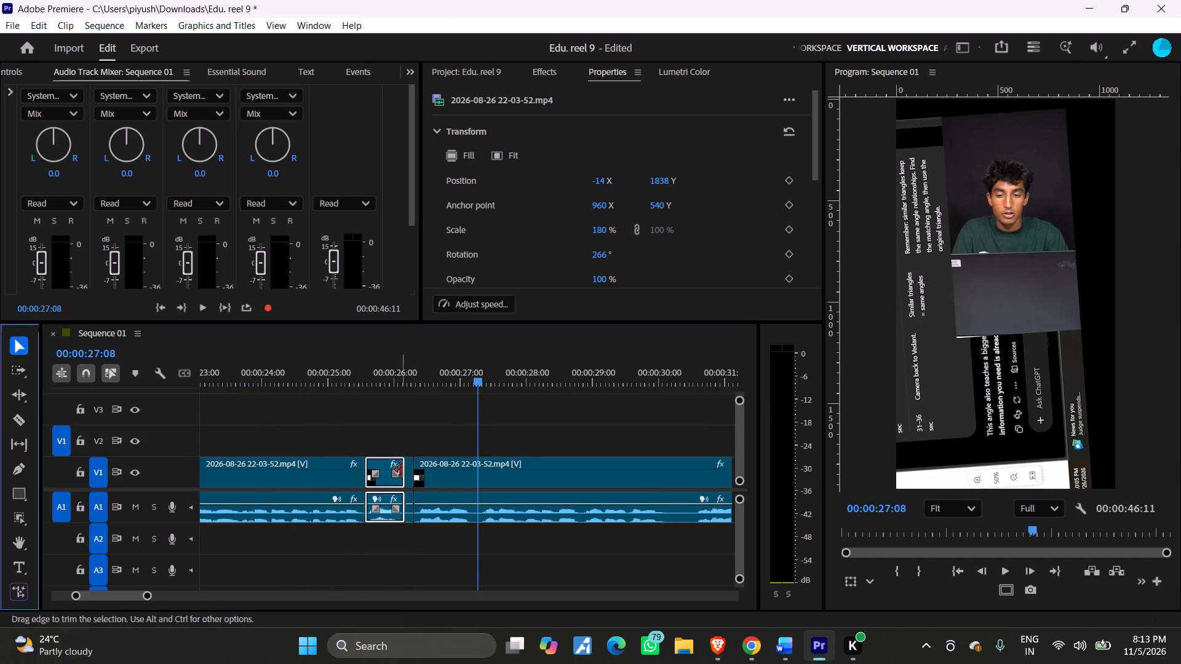
{"action": "left_click", "coordinate": [410, 476]}
{"action": "key", "text": "Delete"}
{"action": "left_click_drag", "start_coordinate": [459, 474], "coordinate": [455, 474]}
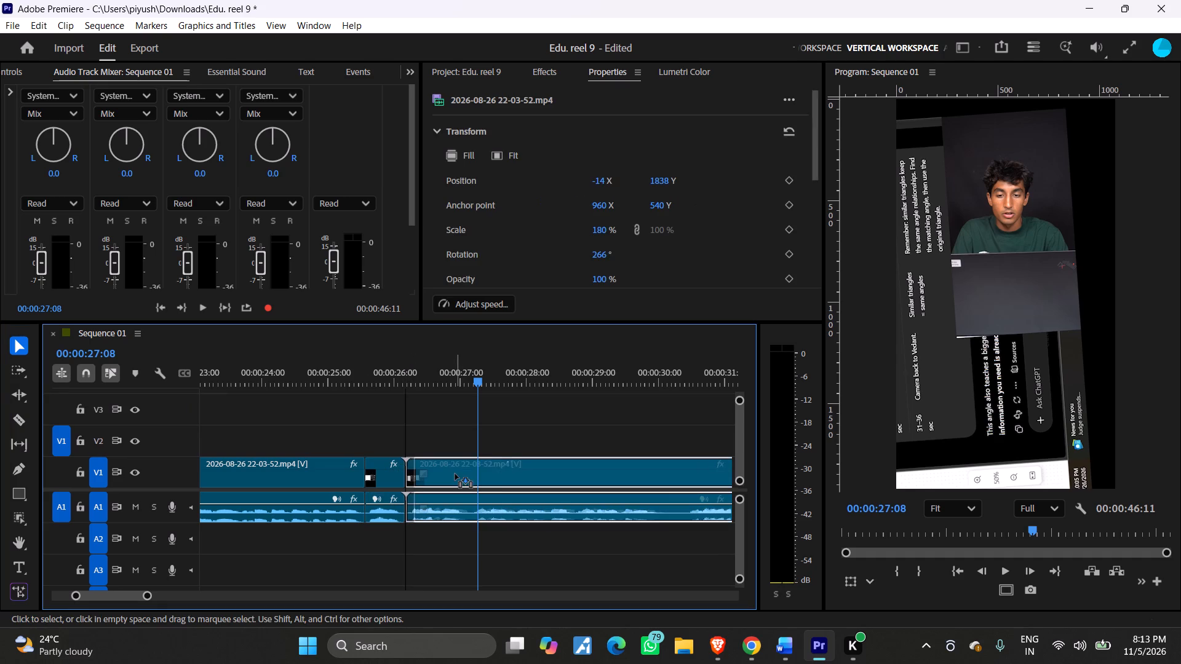
{"action": "left_click_drag", "start_coordinate": [455, 474], "coordinate": [452, 474]}
Play back from about 00:00:25:10, cut out the 11-frame pause just after 00:00:30:00, and close the gap.
{"action": "left_click_drag", "start_coordinate": [410, 376], "coordinate": [347, 381]}
{"action": "key", "text": "space"}
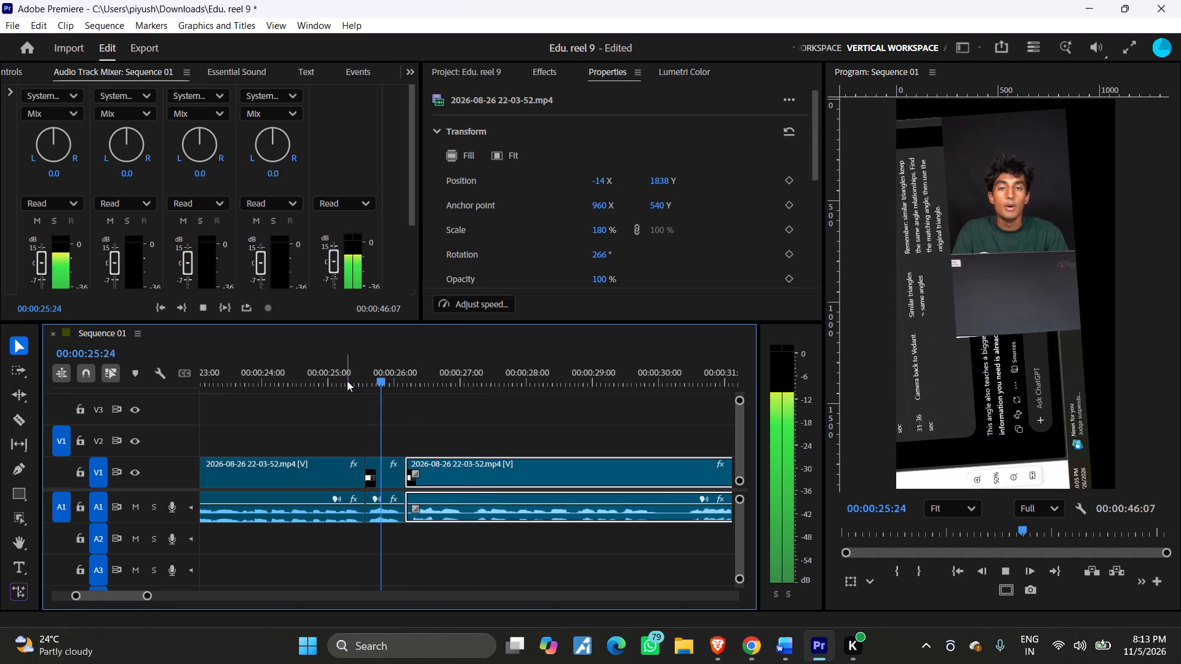
{"action": "key", "text": "space"}
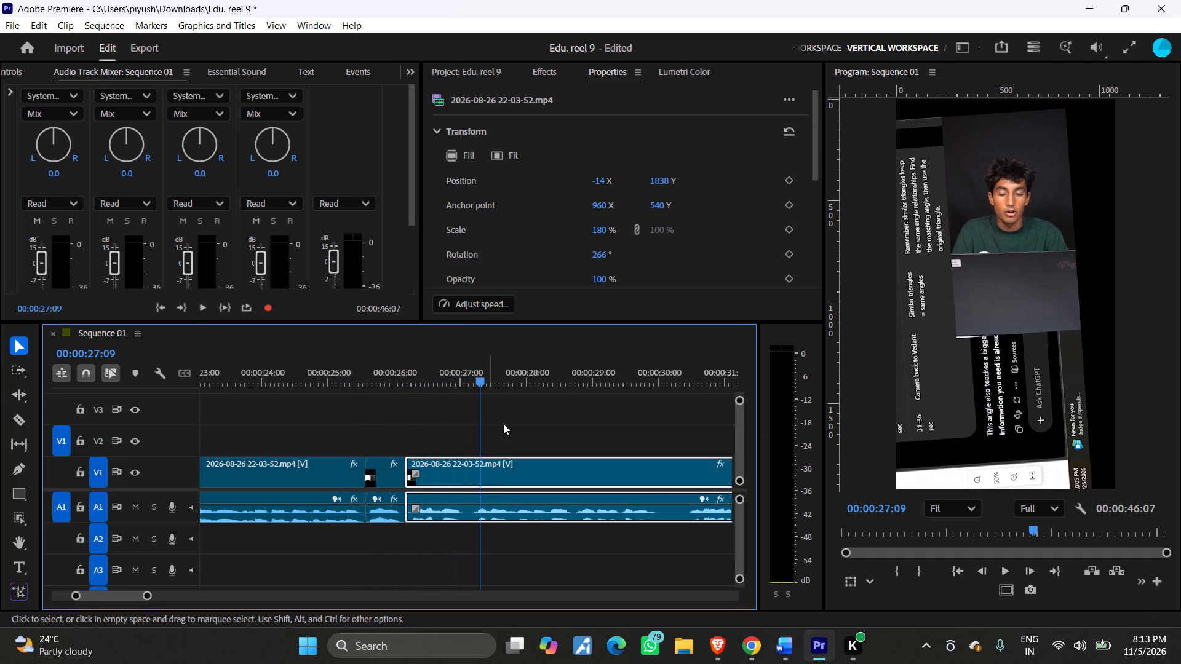
{"action": "key", "text": "space"}
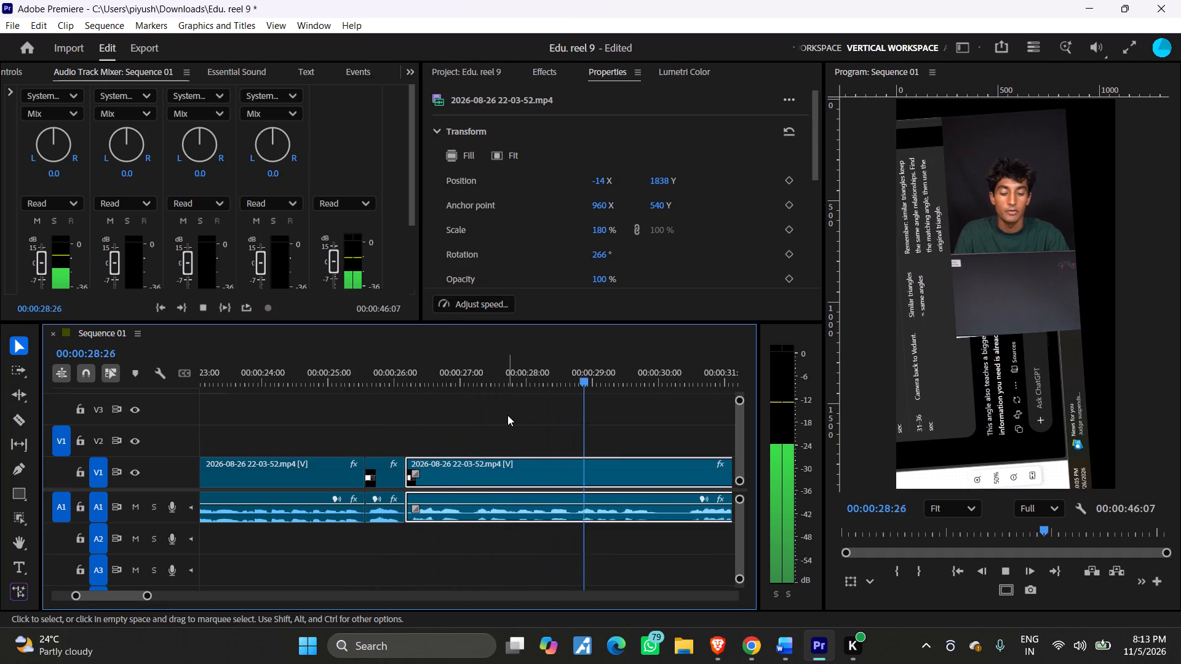
{"action": "key", "text": "space"}
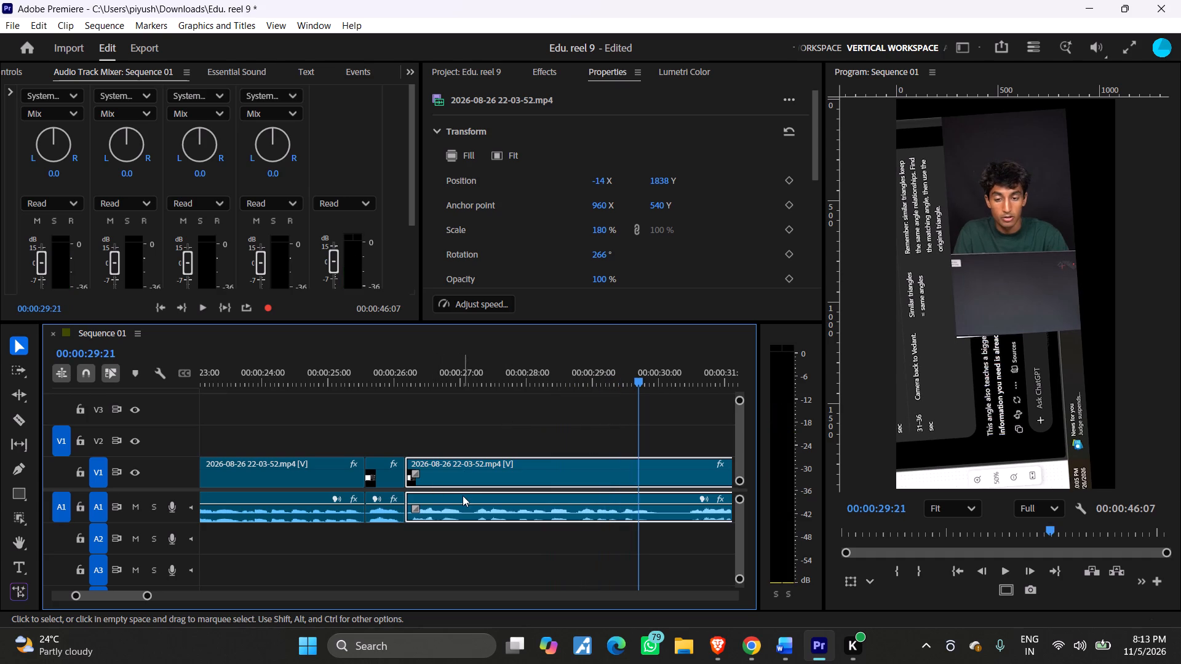
{"action": "key", "text": "space"}
{"action": "key", "text": "space"}
{"action": "key", "text": "space"}
{"action": "key", "text": "space"}
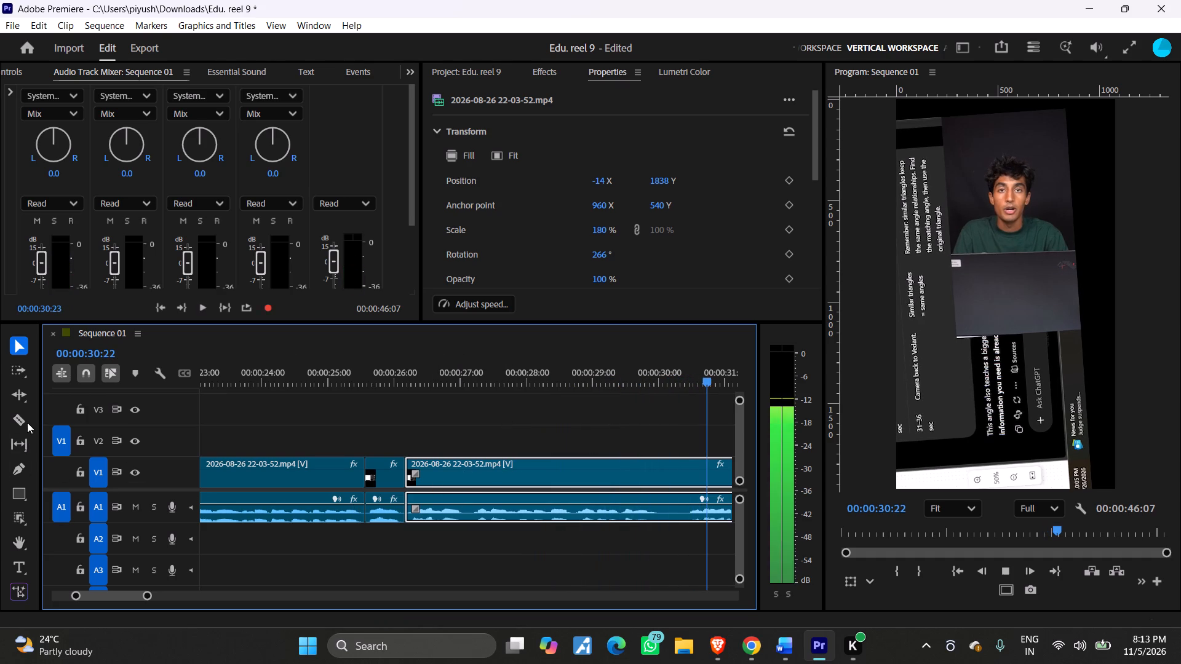
{"action": "left_click", "coordinate": [24, 422]}
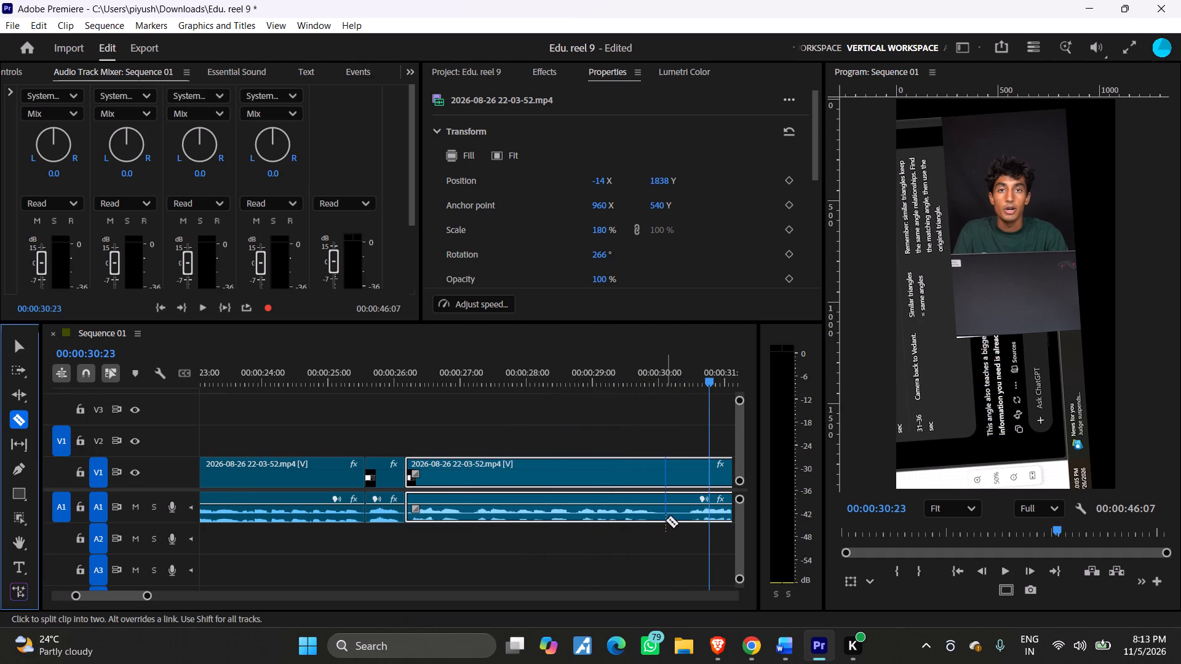
{"action": "left_click", "coordinate": [661, 520]}
{"action": "left_click", "coordinate": [684, 520]}
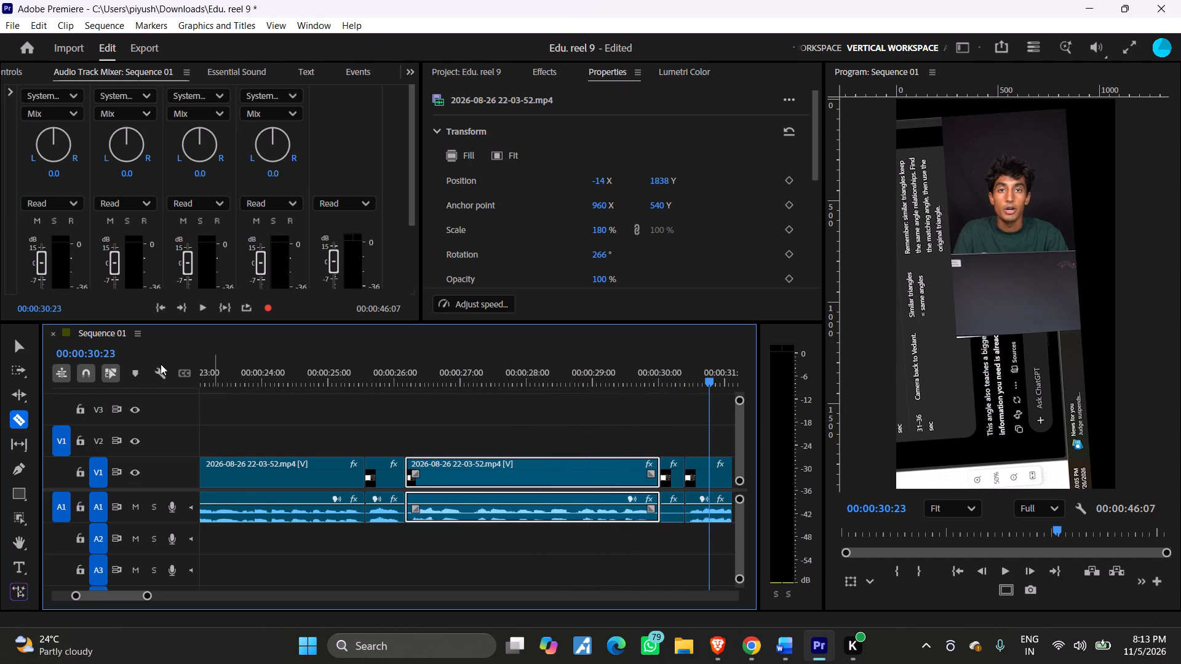
{"action": "left_click", "coordinate": [18, 348]}
{"action": "left_click", "coordinate": [672, 481]}
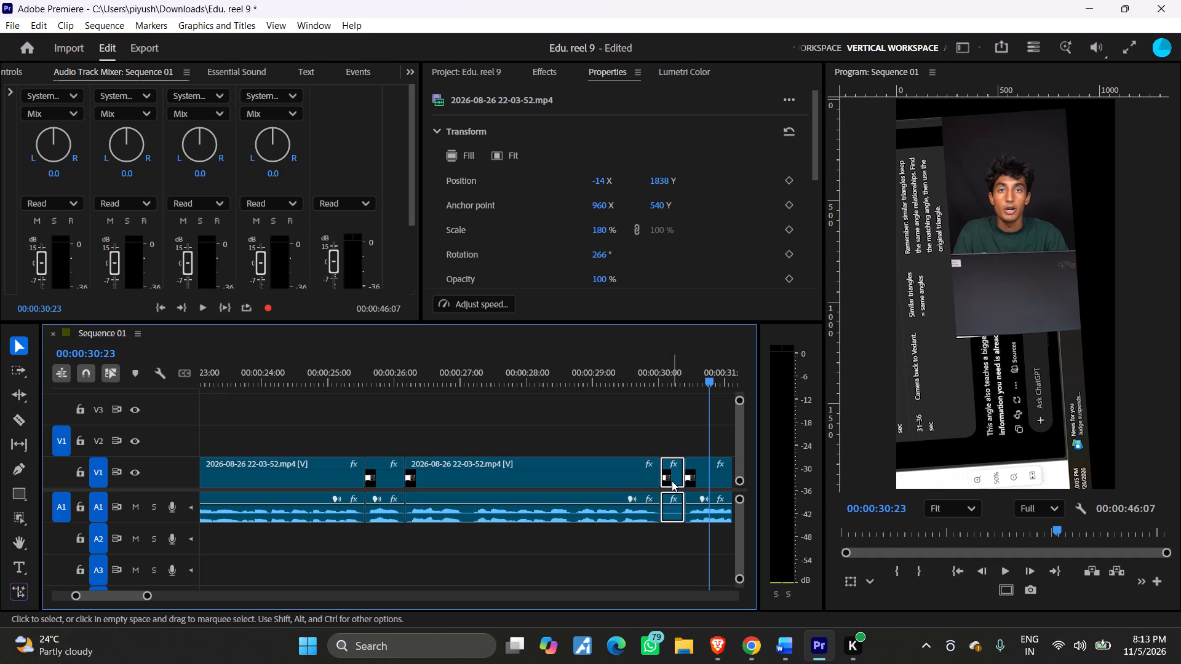
{"action": "key", "text": "Delete"}
{"action": "left_click_drag", "start_coordinate": [715, 484], "coordinate": [698, 486]}
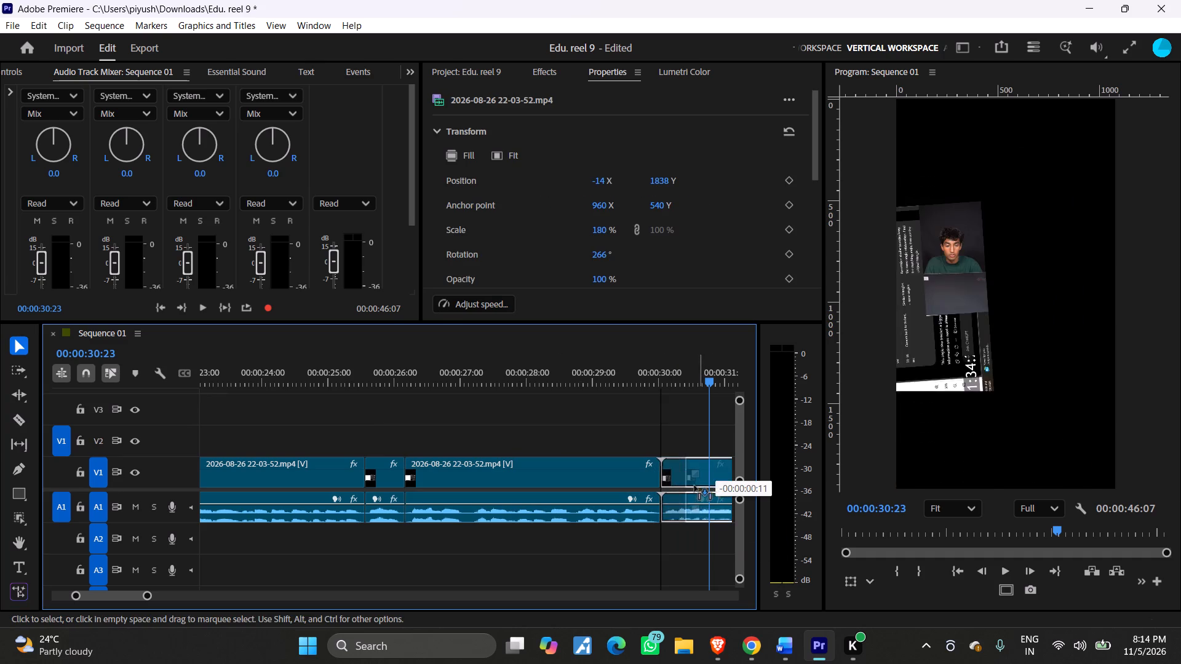
Play on from 00:00:30:23, cut out the 7-frame pause between about 00:00:32:05 and 00:00:32:12, and close the gap.
{"action": "left_click_drag", "start_coordinate": [146, 595], "coordinate": [180, 596]}
{"action": "key", "text": "space"}
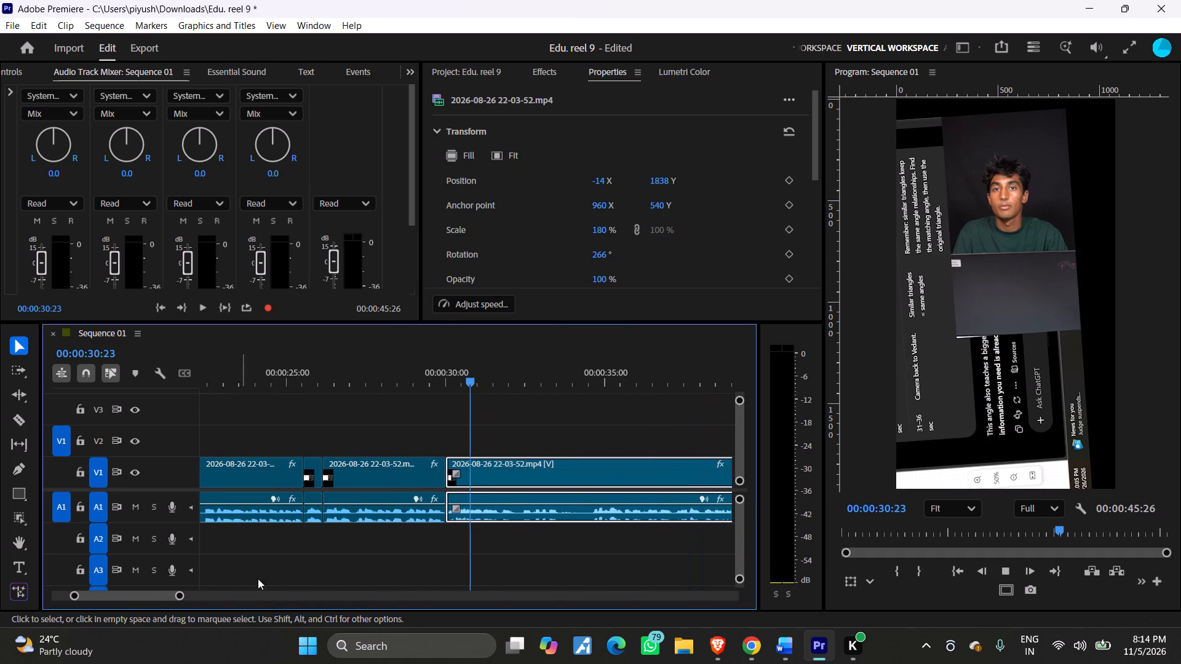
{"action": "key", "text": "space"}
{"action": "key", "text": "space"}
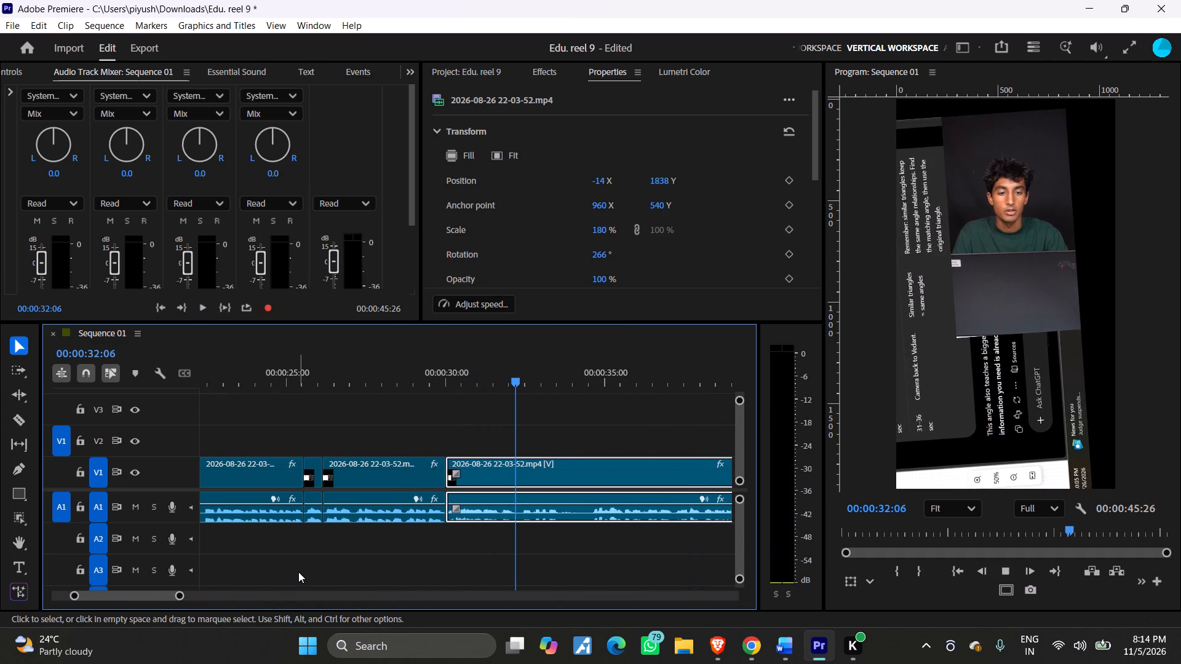
{"action": "key", "text": "space"}
{"action": "key", "text": "space"}
{"action": "key", "text": "space"}
{"action": "left_click_drag", "start_coordinate": [181, 596], "coordinate": [136, 598]}
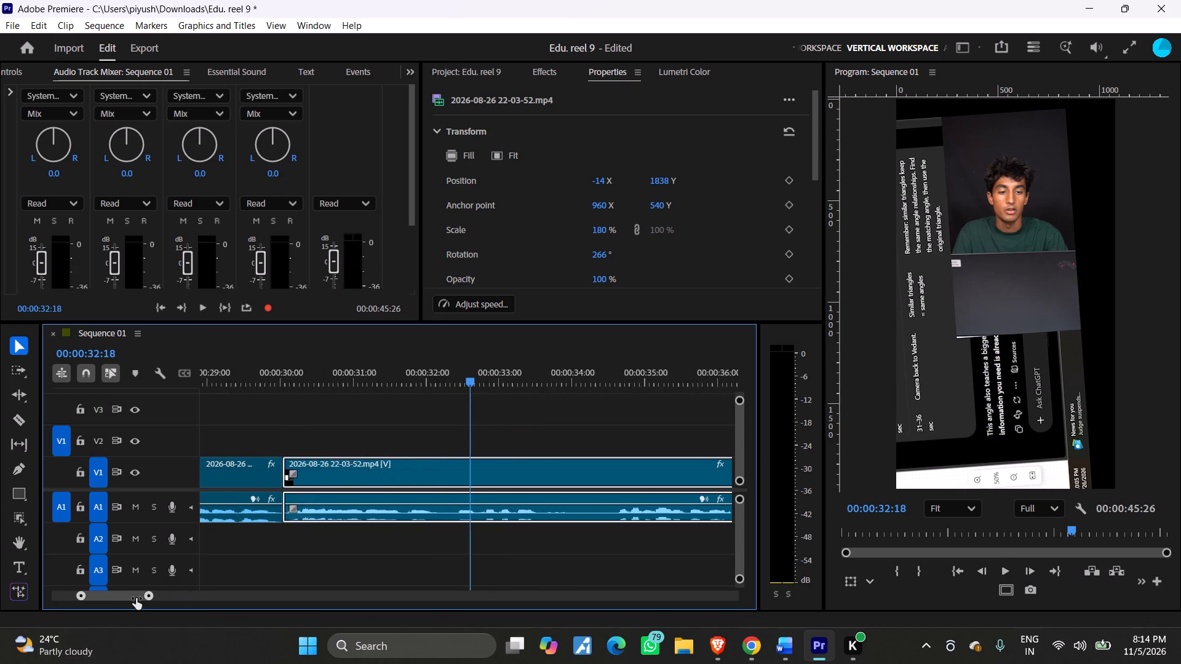
{"action": "left_click_drag", "start_coordinate": [136, 598], "coordinate": [114, 598]}
{"action": "left_click", "coordinate": [16, 412]}
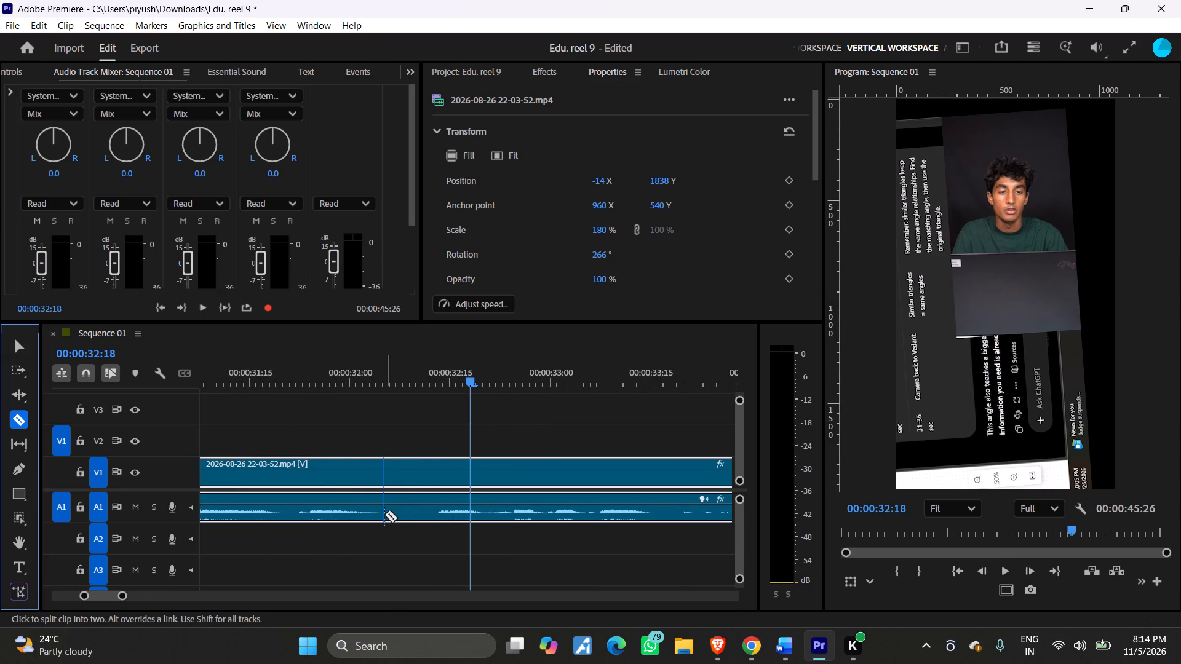
{"action": "left_click", "coordinate": [384, 515]}
{"action": "left_click", "coordinate": [430, 517]}
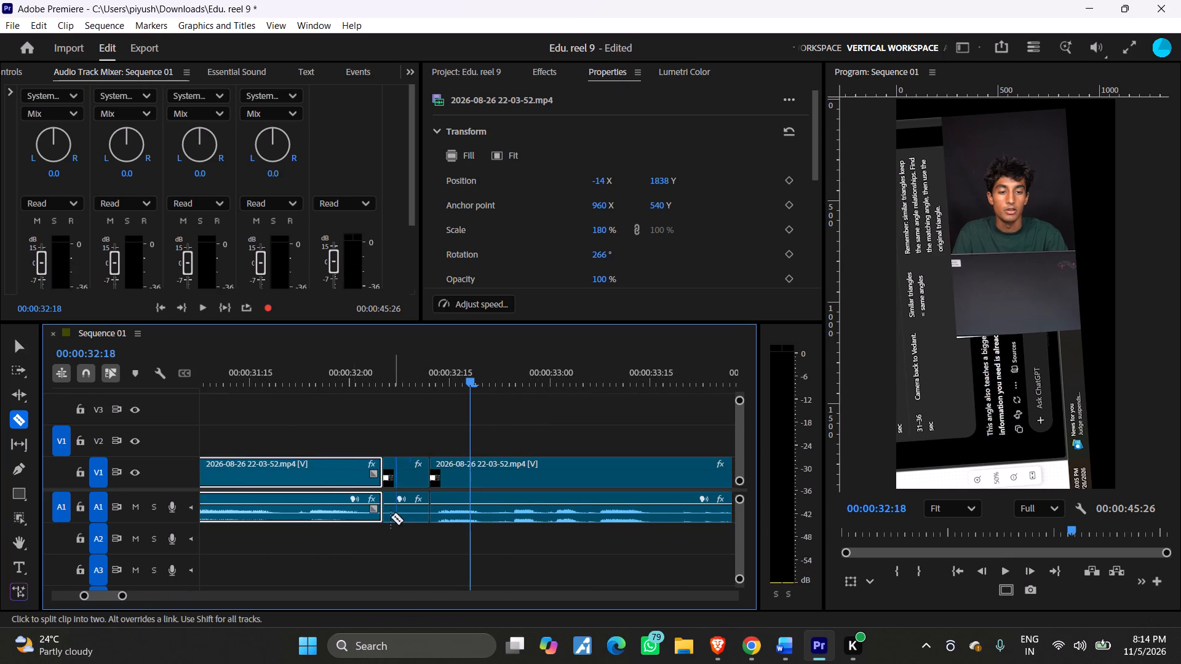
{"action": "left_click", "coordinate": [18, 348]}
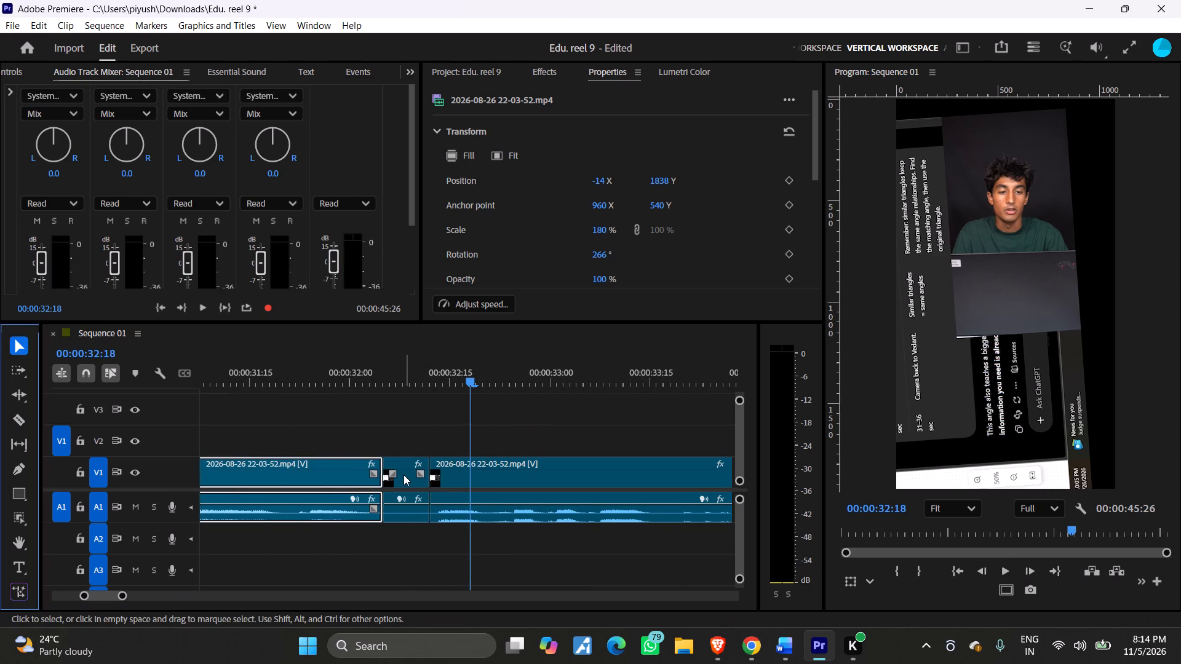
{"action": "left_click", "coordinate": [404, 475]}
{"action": "key", "text": "Delete"}
{"action": "left_click_drag", "start_coordinate": [523, 479], "coordinate": [470, 485]}
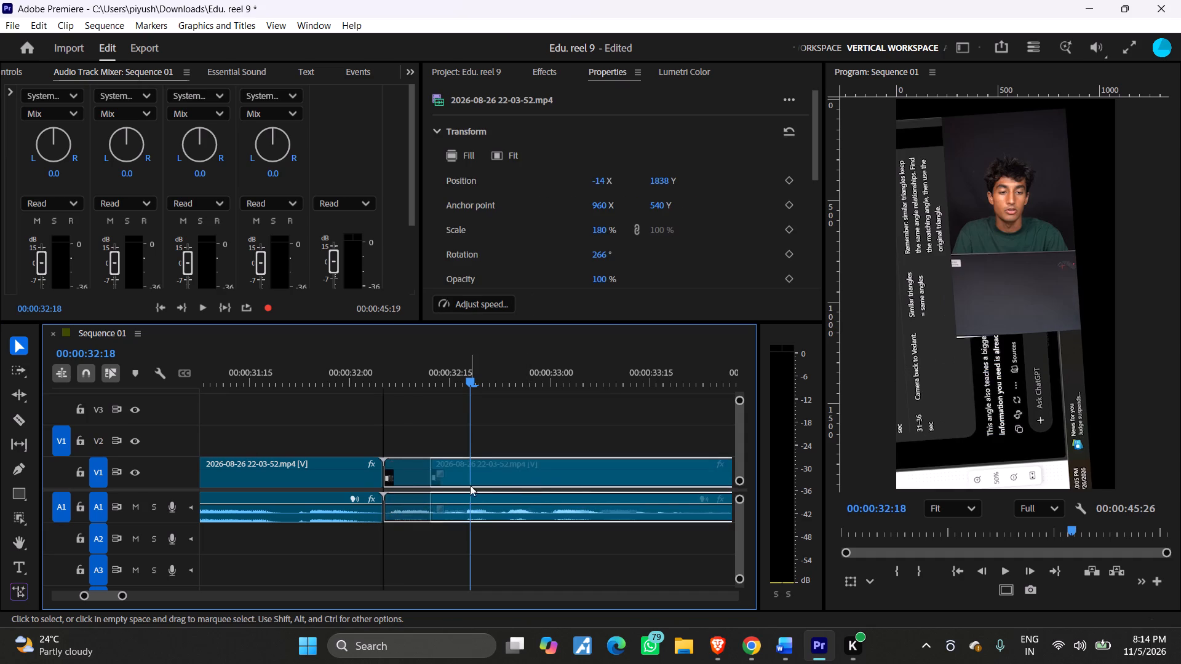
Cut out the roughly 1-second pause between about 00:00:33:10 and 00:00:34:11 and move the last clip against the preceding one.
{"action": "left_click_drag", "start_coordinate": [124, 595], "coordinate": [149, 598]}
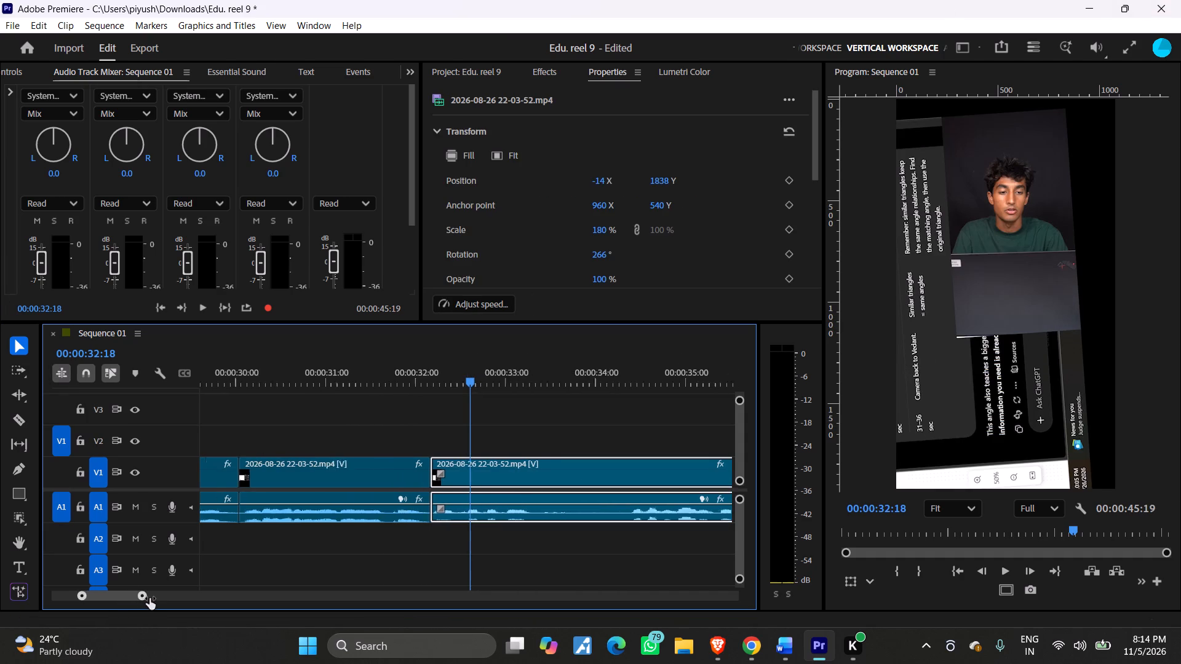
{"action": "left_click_drag", "start_coordinate": [149, 598], "coordinate": [156, 599]}
{"action": "left_click", "coordinate": [14, 417]}
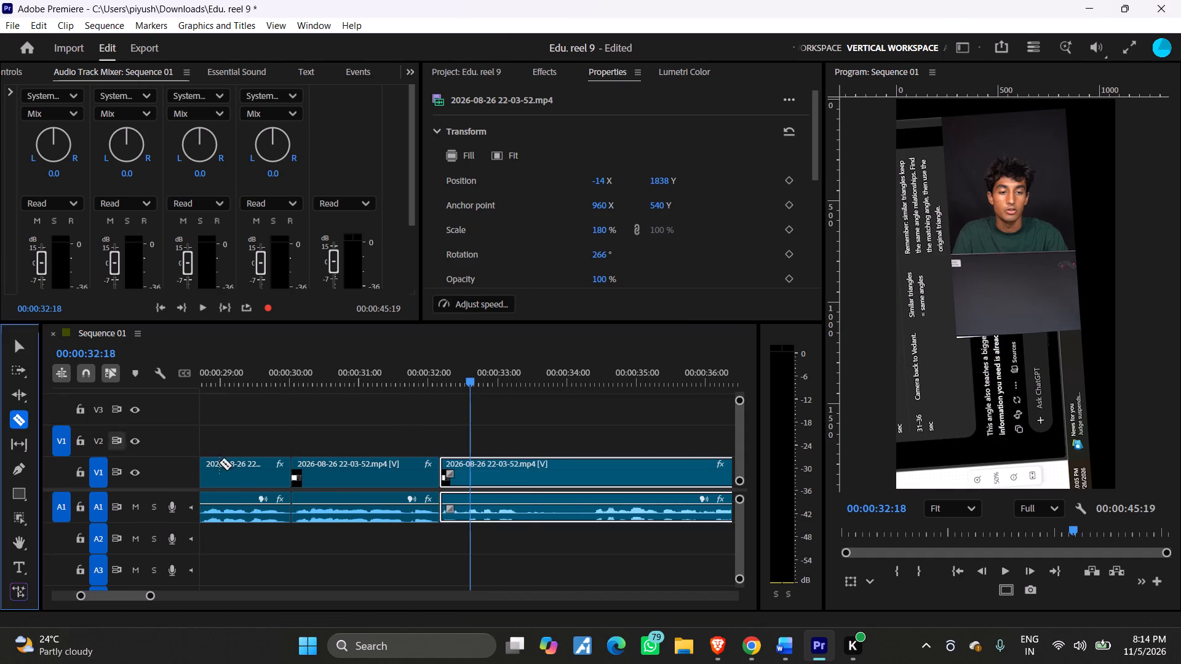
{"action": "left_click", "coordinate": [522, 516]}
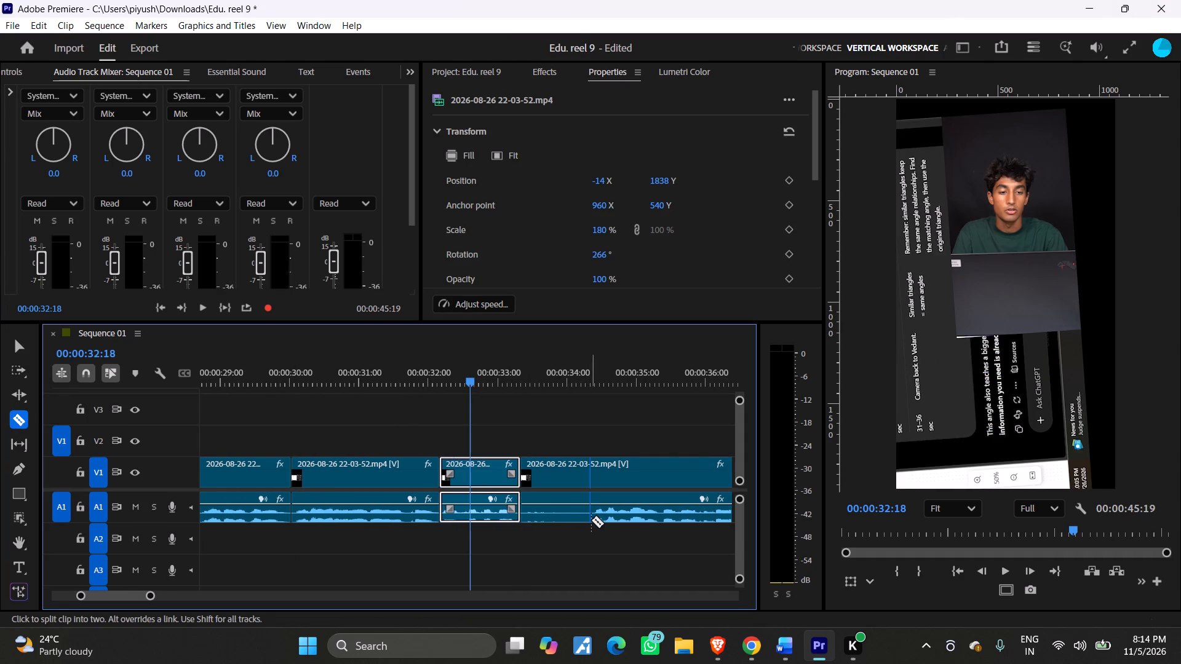
{"action": "left_click", "coordinate": [592, 520]}
{"action": "left_click", "coordinate": [19, 346]}
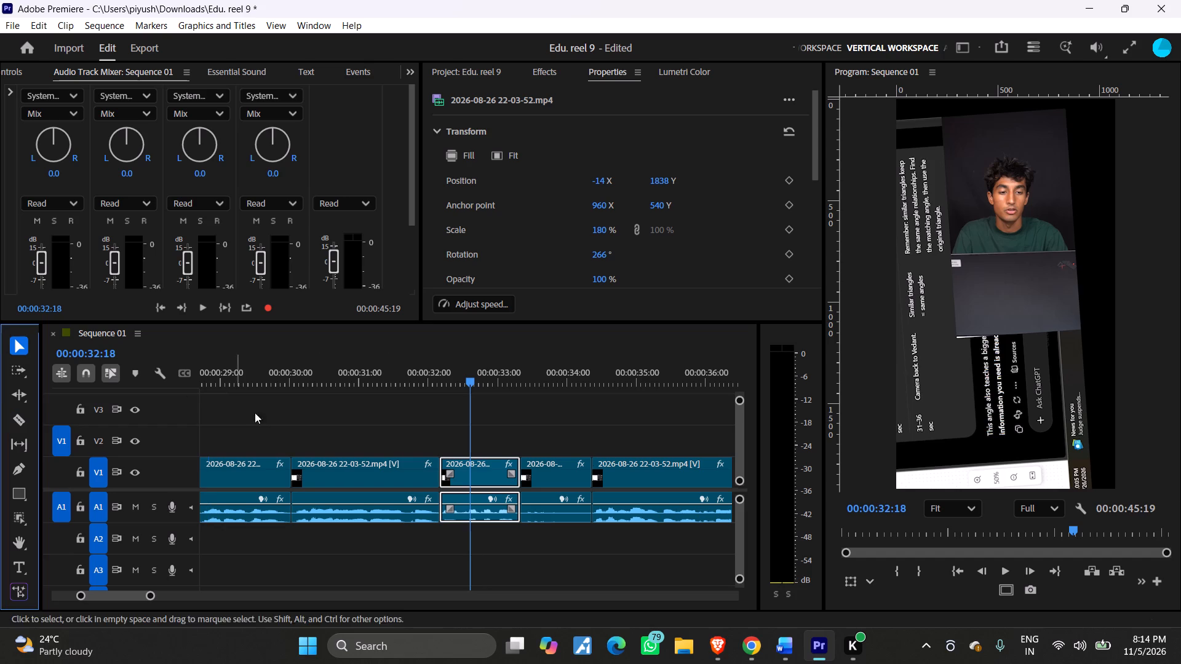
{"action": "left_click", "coordinate": [560, 473]}
{"action": "key", "text": "Delete"}
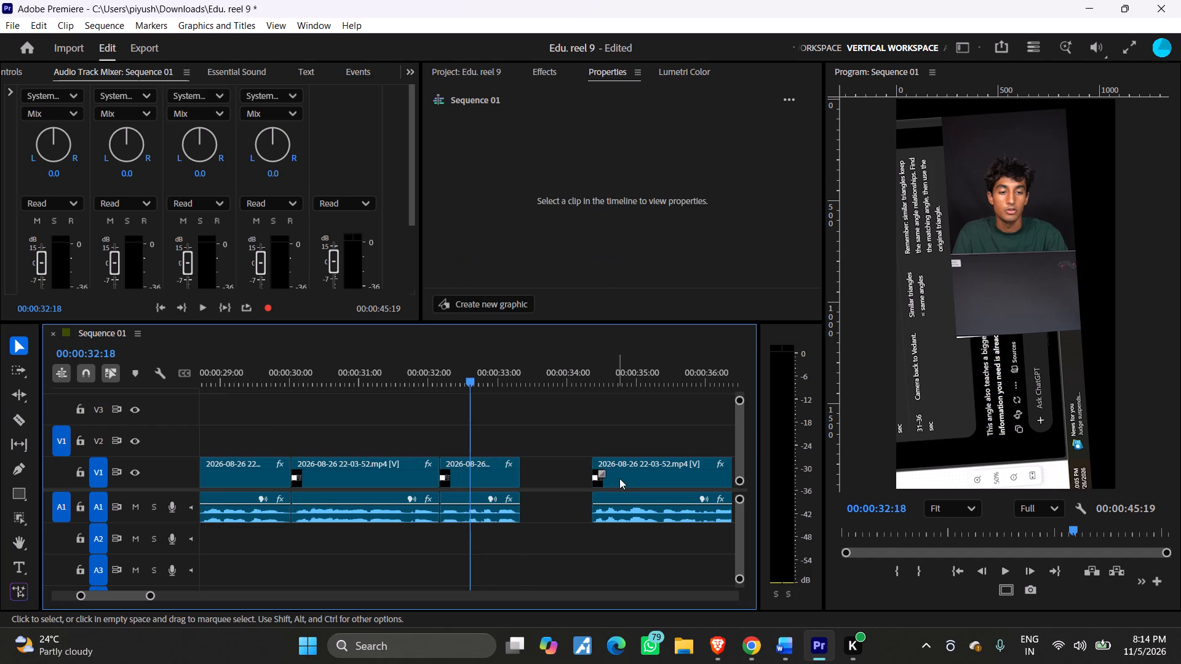
{"action": "left_click_drag", "start_coordinate": [621, 478], "coordinate": [551, 483]}
Replay the passage between about 00:00:29:15 and 00:00:35:06 several times to compare the takes around the join near 00:00:33:10.
{"action": "key", "text": "space"}
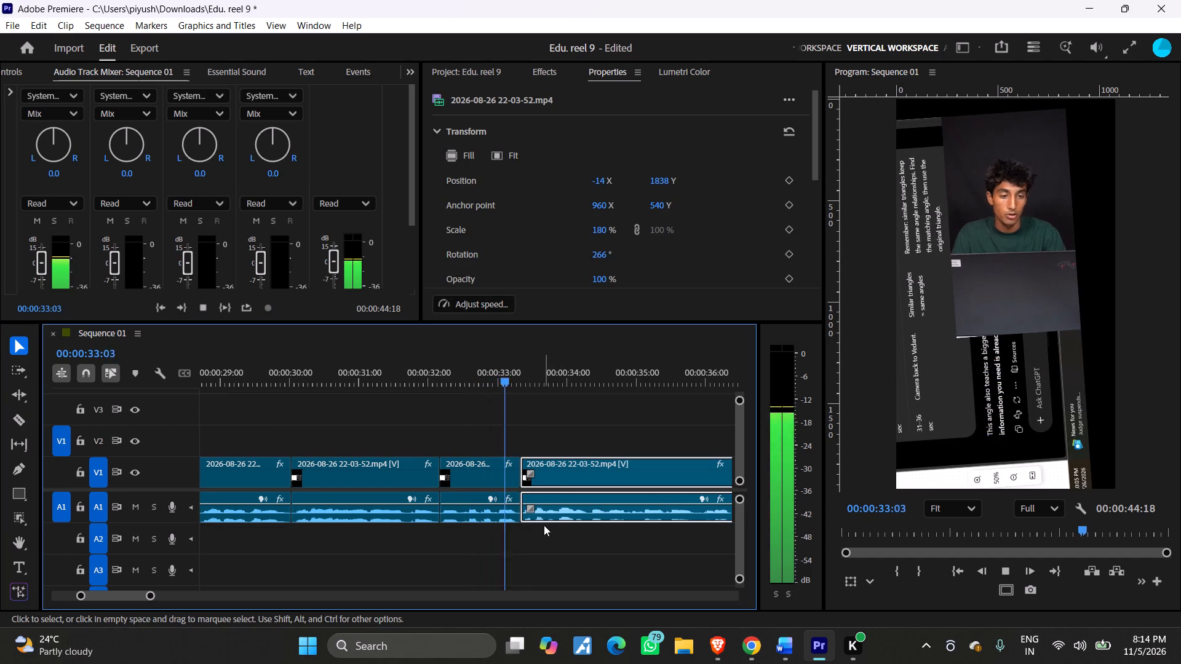
{"action": "key", "text": "space"}
{"action": "left_click_drag", "start_coordinate": [148, 596], "coordinate": [178, 596]}
{"action": "left_click_drag", "start_coordinate": [479, 379], "coordinate": [420, 388]}
{"action": "key", "text": "space"}
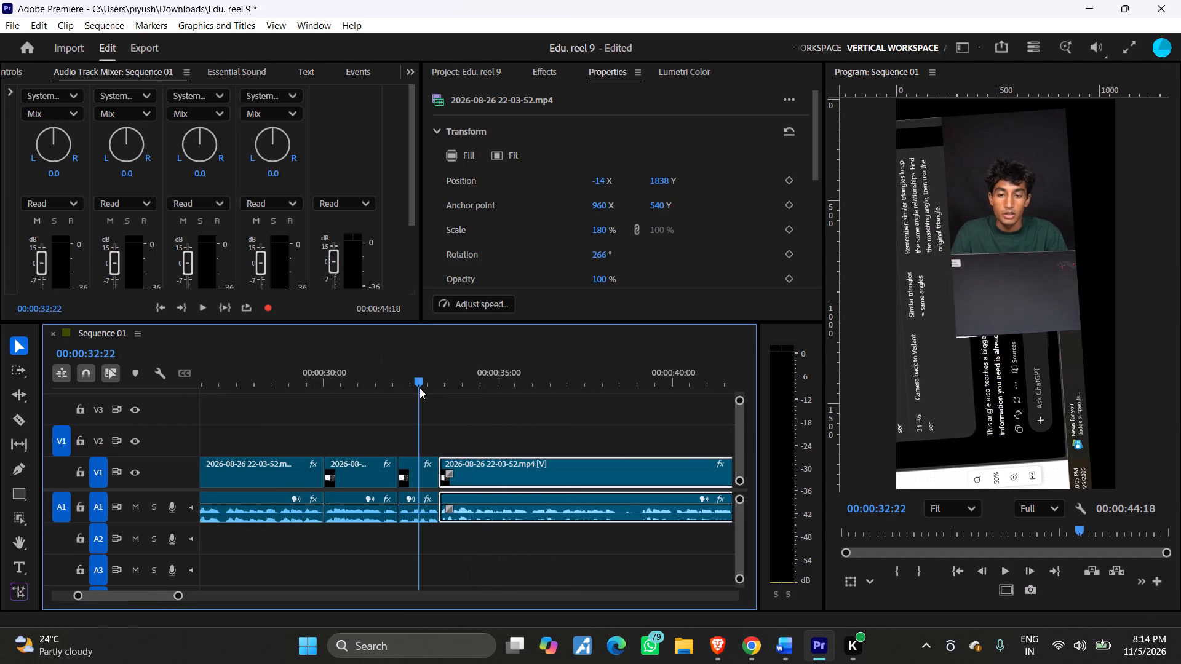
{"action": "left_click_drag", "start_coordinate": [474, 369], "coordinate": [405, 383]}
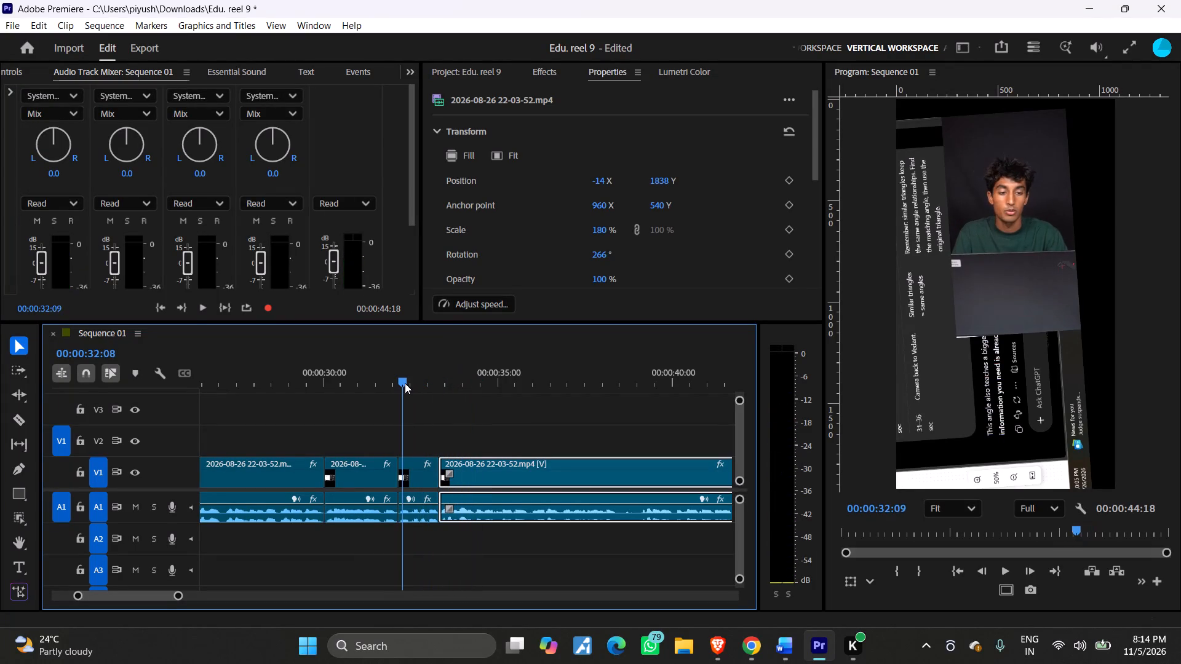
{"action": "left_click_drag", "start_coordinate": [405, 383], "coordinate": [391, 384]}
{"action": "key", "text": "space"}
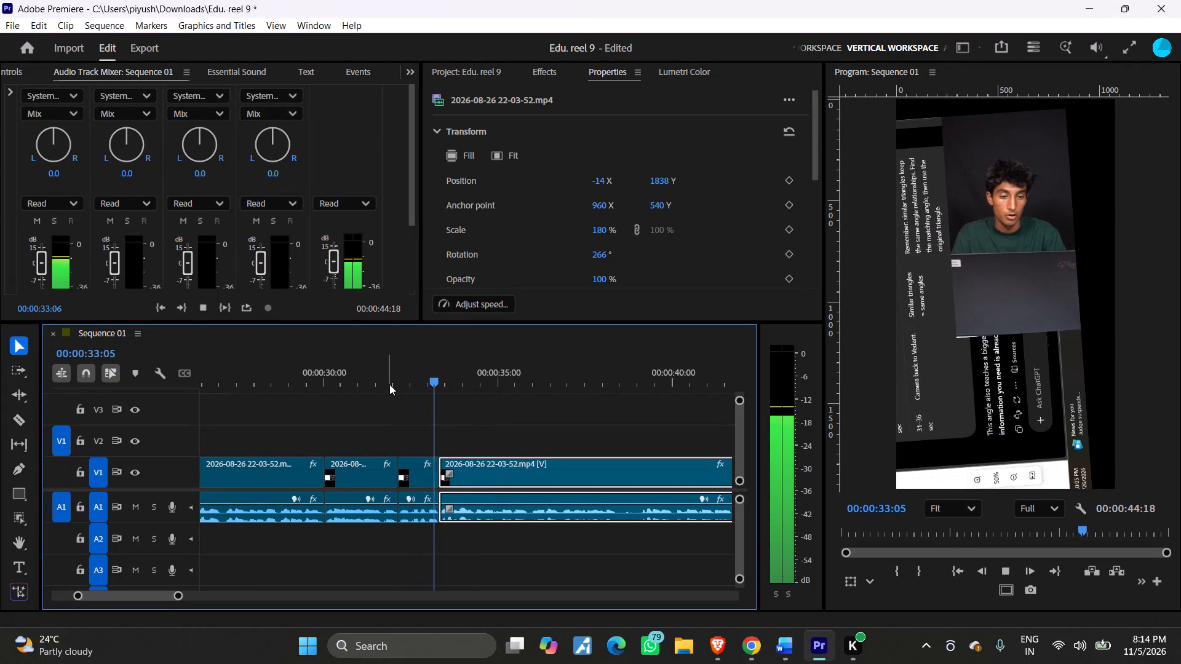
{"action": "key", "text": "space"}
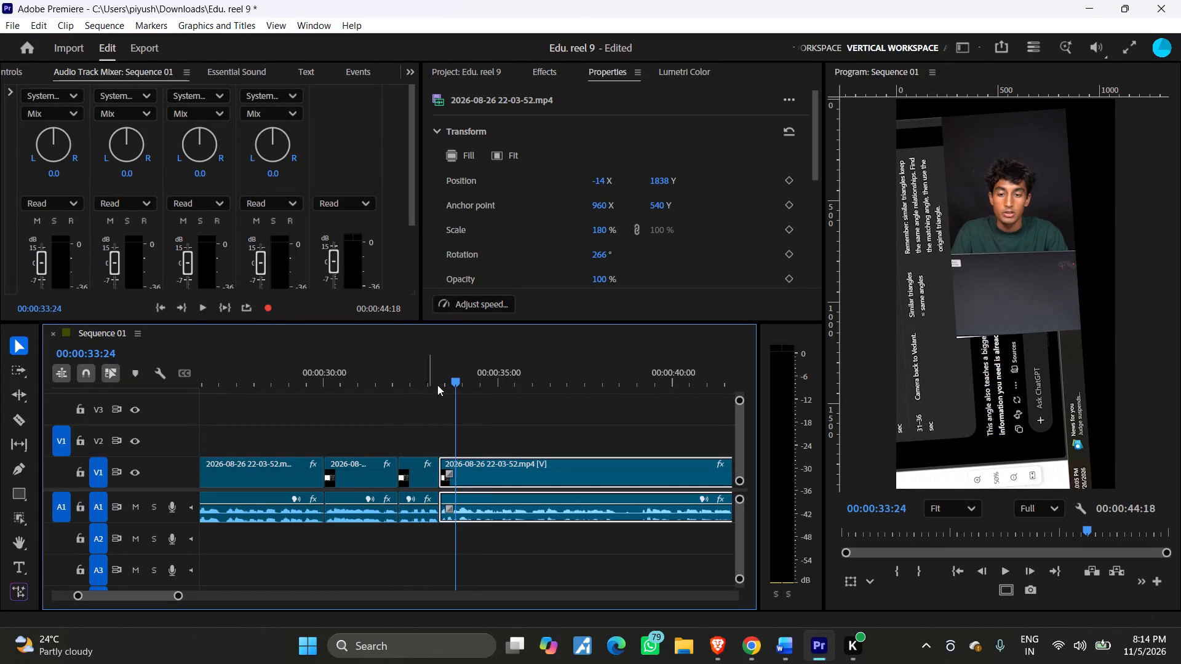
{"action": "left_click_drag", "start_coordinate": [455, 381], "coordinate": [365, 395]}
{"action": "key", "text": "space"}
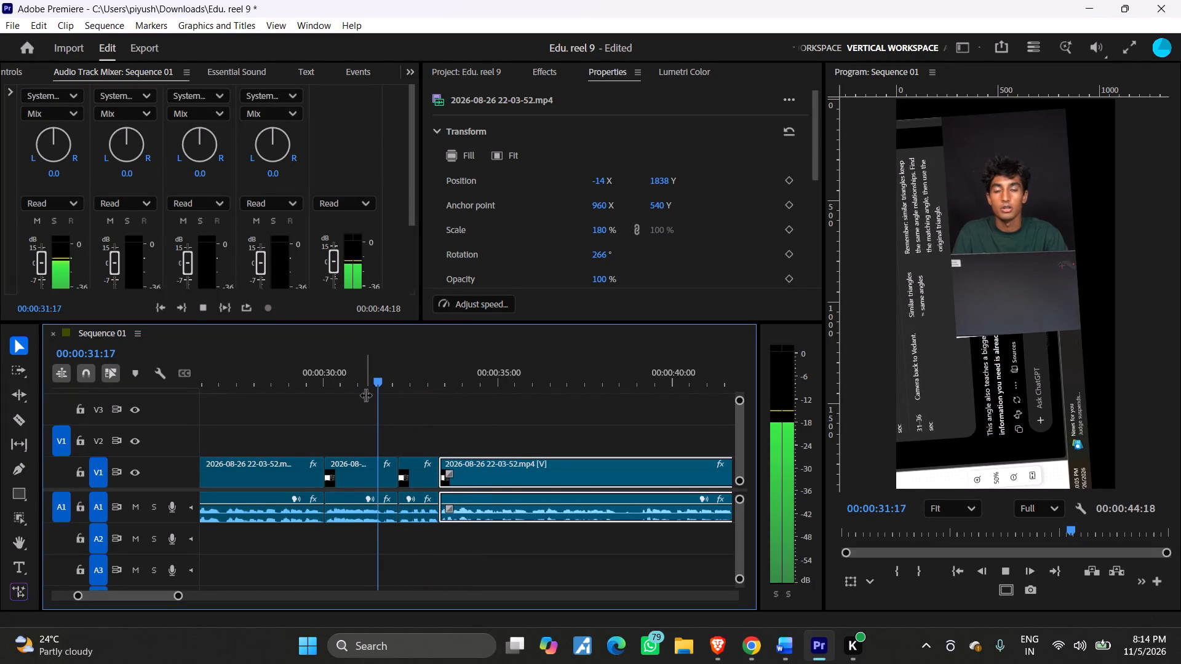
{"action": "key", "text": "space"}
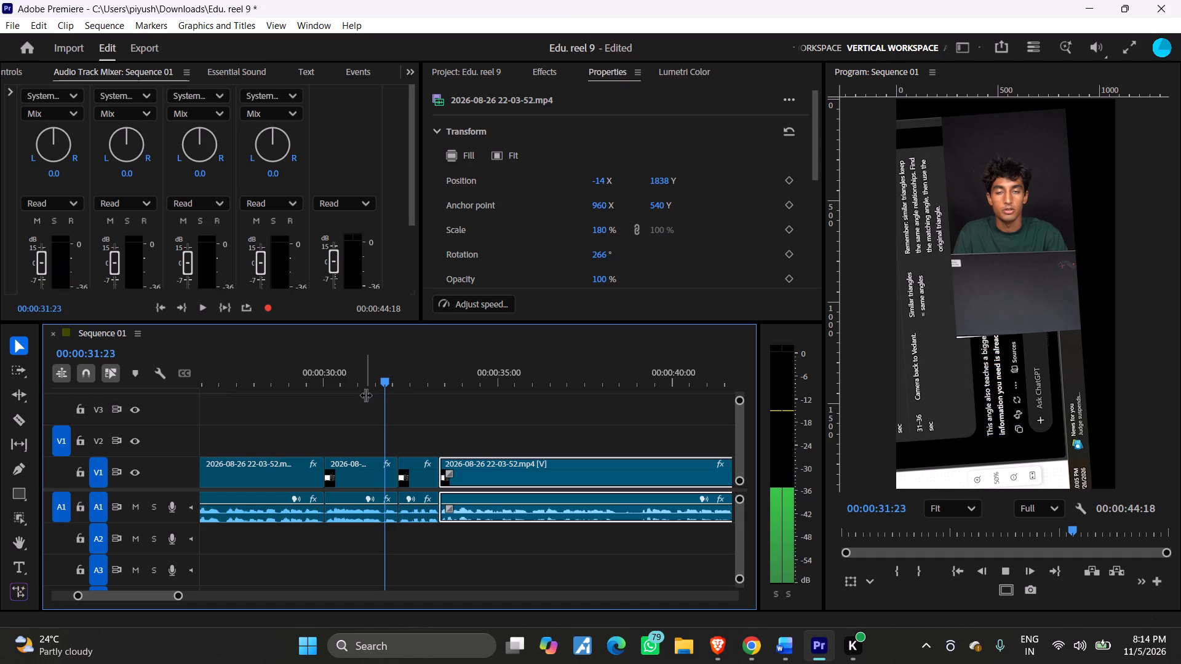
{"action": "key", "text": "space"}
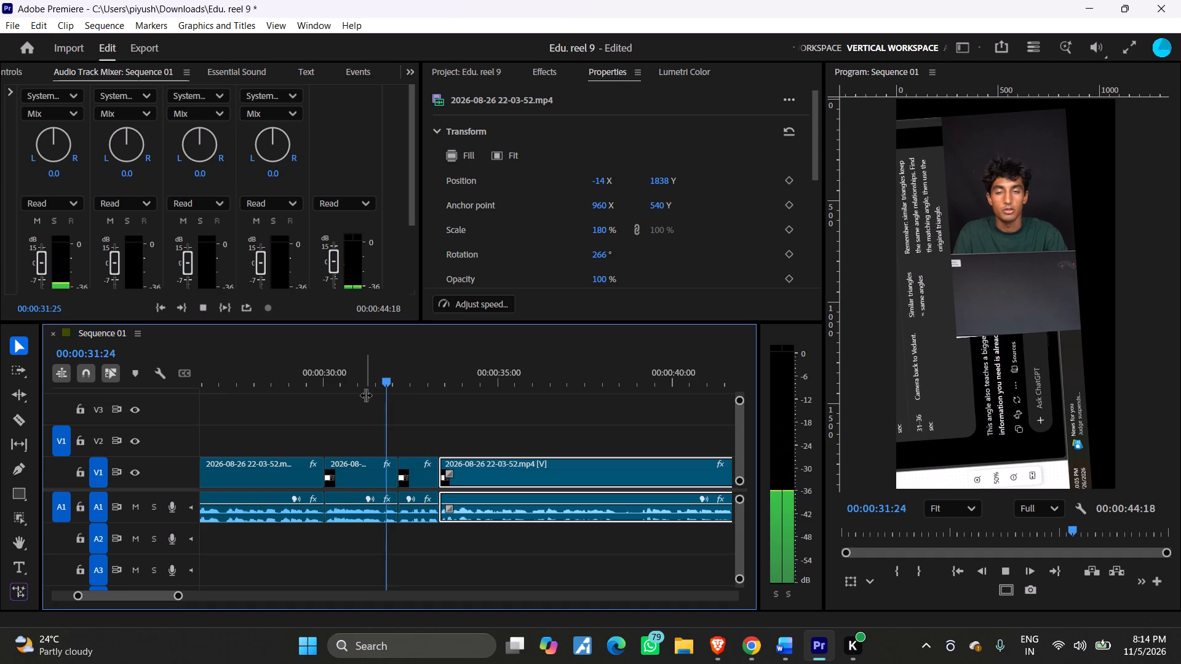
{"action": "key", "text": "space"}
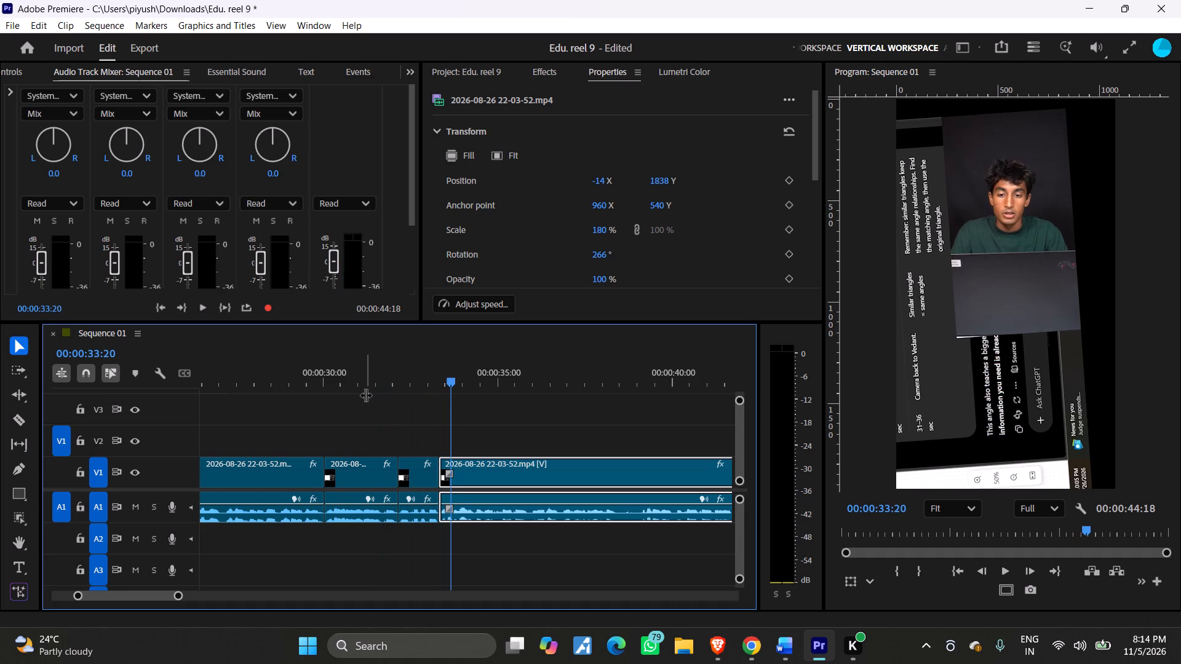
{"action": "left_click_drag", "start_coordinate": [431, 376], "coordinate": [309, 384]}
{"action": "key", "text": "space"}
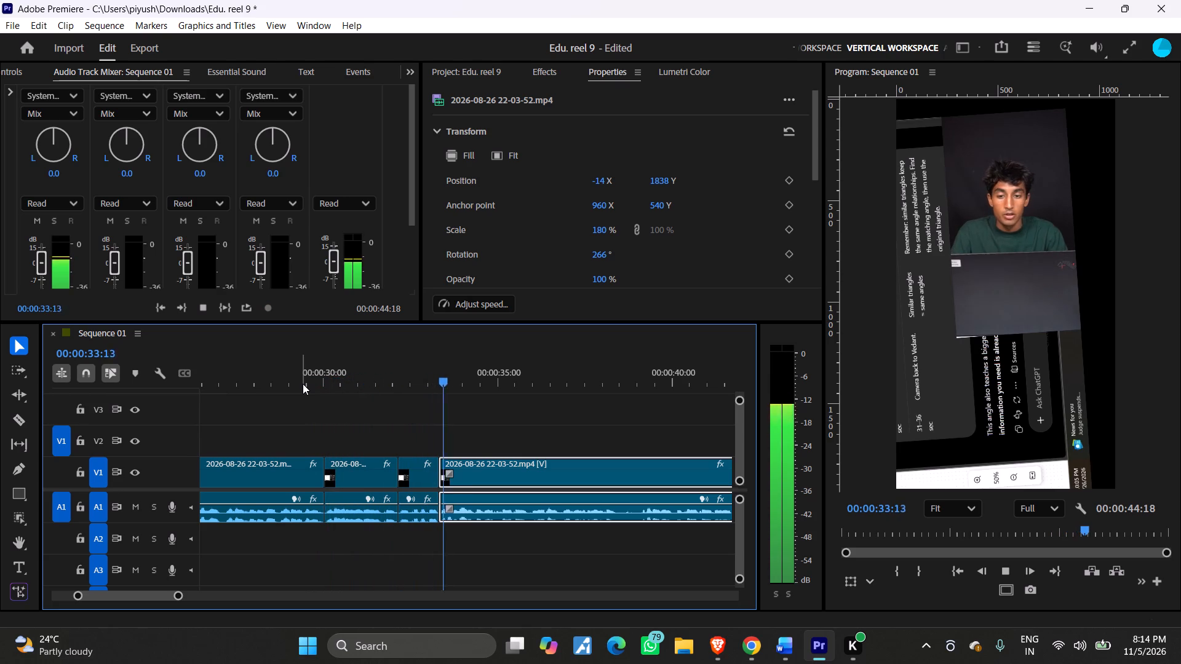
{"action": "key", "text": "space"}
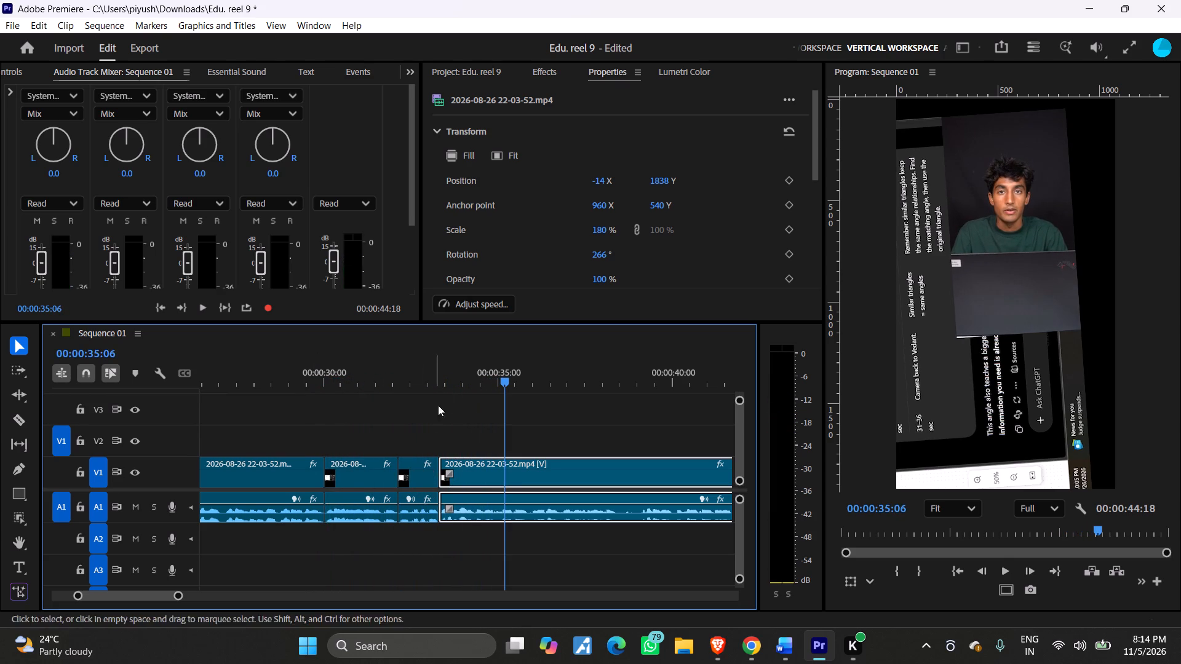
{"action": "left_click_drag", "start_coordinate": [444, 363], "coordinate": [352, 393]}
{"action": "key", "text": "space"}
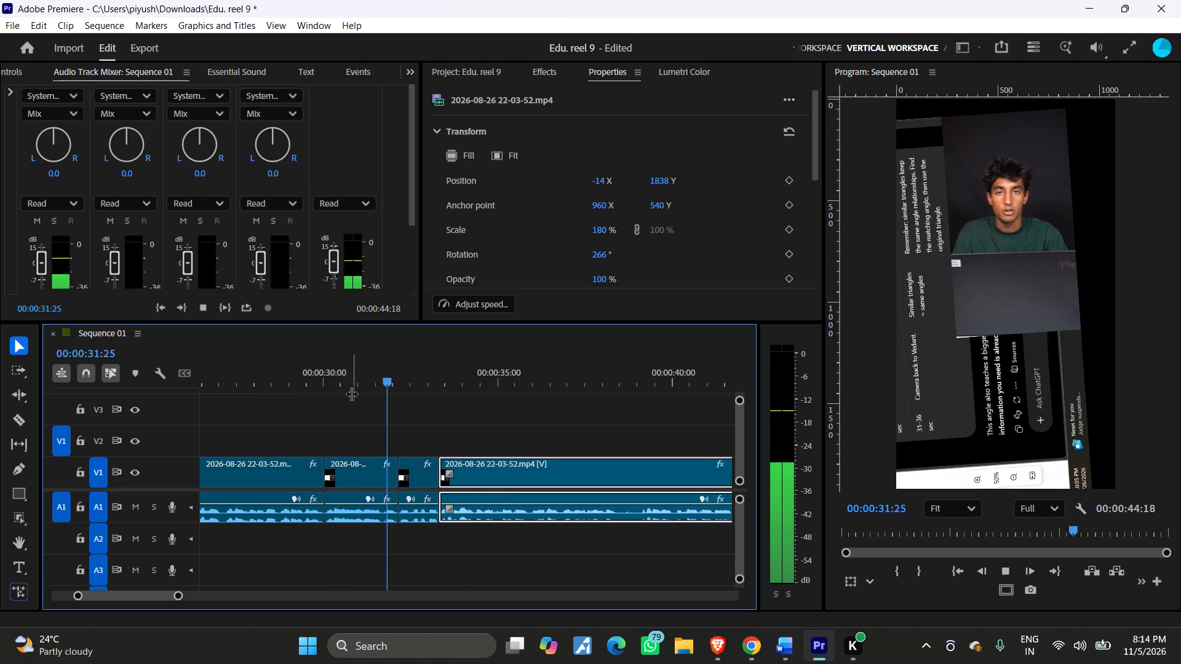
{"action": "key", "text": "space"}
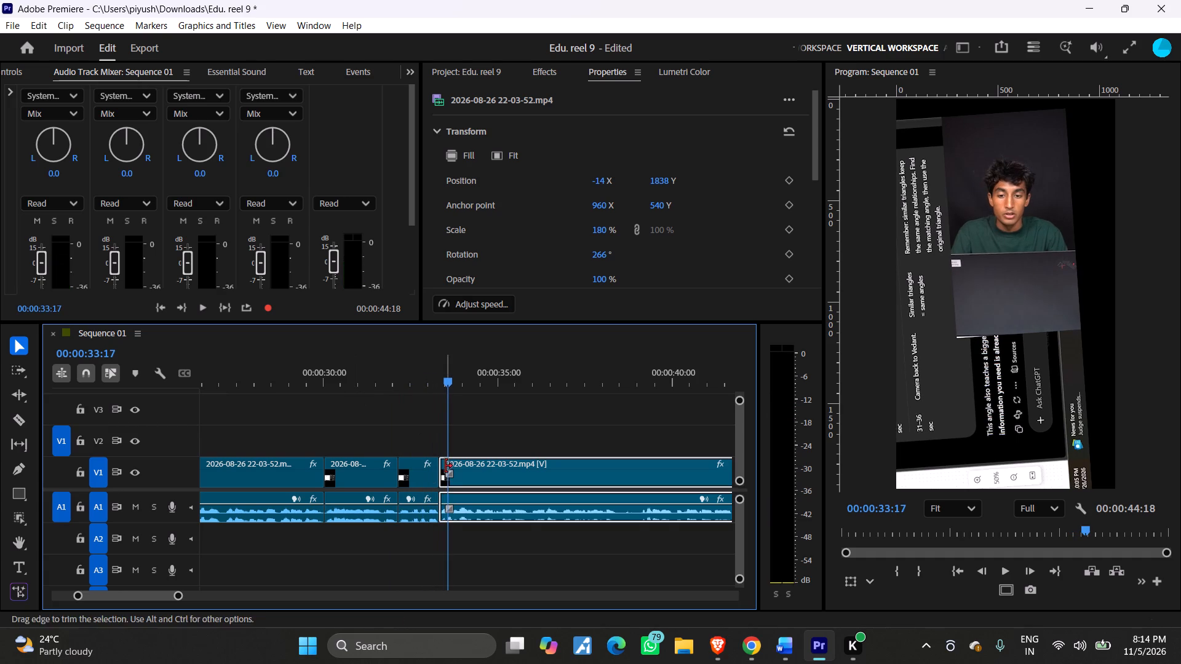
Delete the short clip between 00:00:32:05 and 00:00:33:09 and move the last clip against the preceding one.
{"action": "left_click", "coordinate": [425, 483]}
{"action": "key", "text": "Delete"}
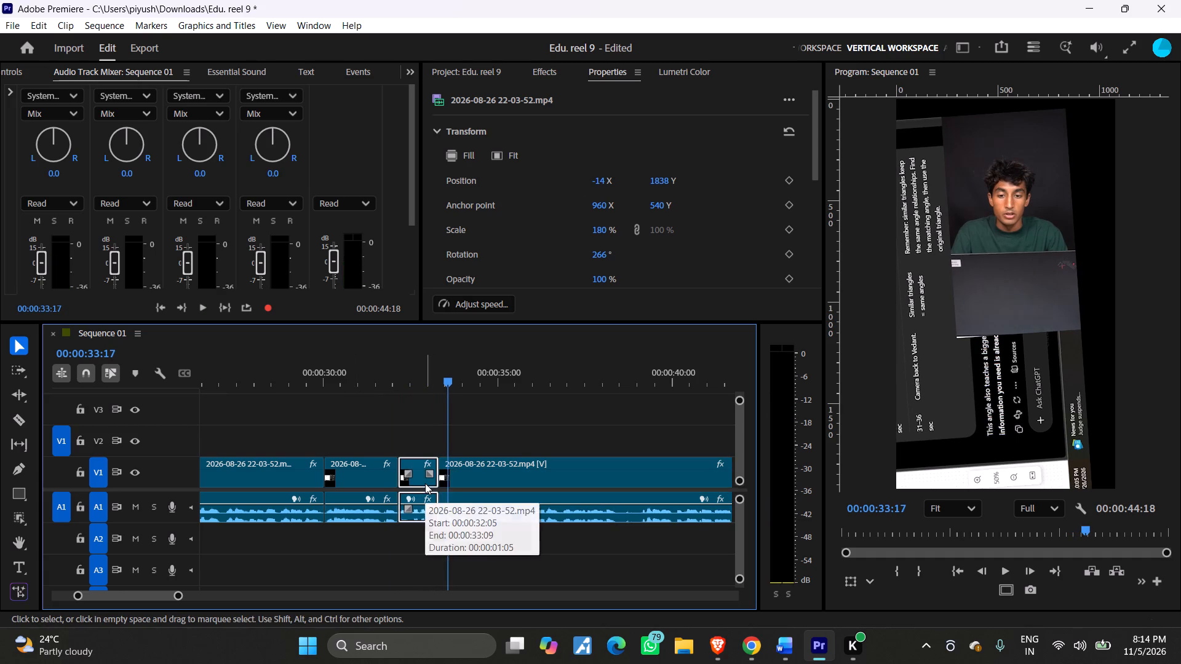
{"action": "left_click_drag", "start_coordinate": [475, 482], "coordinate": [443, 486]}
Play across the new join at 00:00:32:05, cut out the 17-frame pause near 00:00:37:15, and close the gap.
{"action": "left_click_drag", "start_coordinate": [420, 371], "coordinate": [386, 379]}
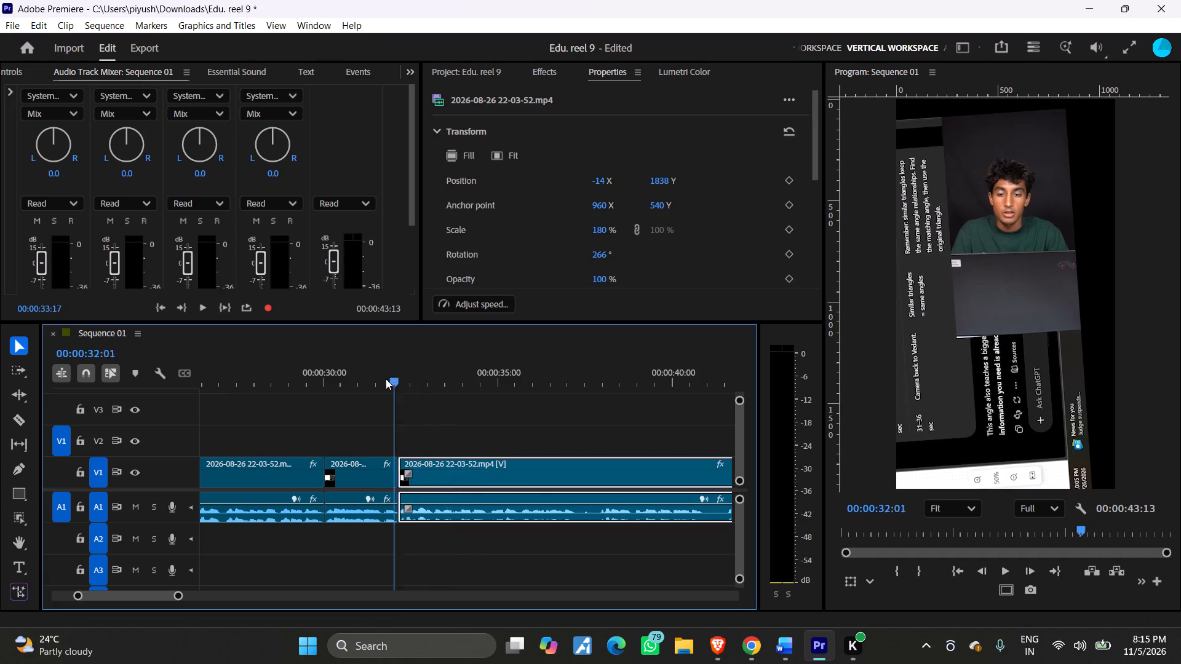
{"action": "left_click_drag", "start_coordinate": [386, 379], "coordinate": [373, 381]}
{"action": "key", "text": "space"}
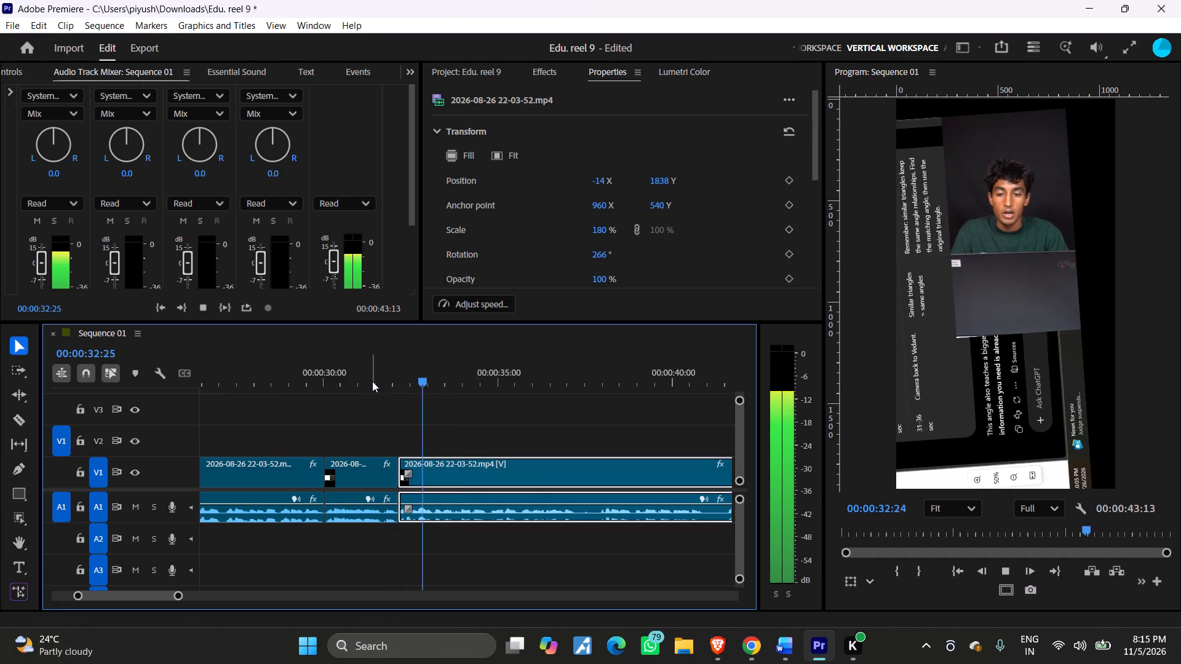
{"action": "left_click_drag", "start_coordinate": [402, 371], "coordinate": [291, 398]}
{"action": "key", "text": "space"}
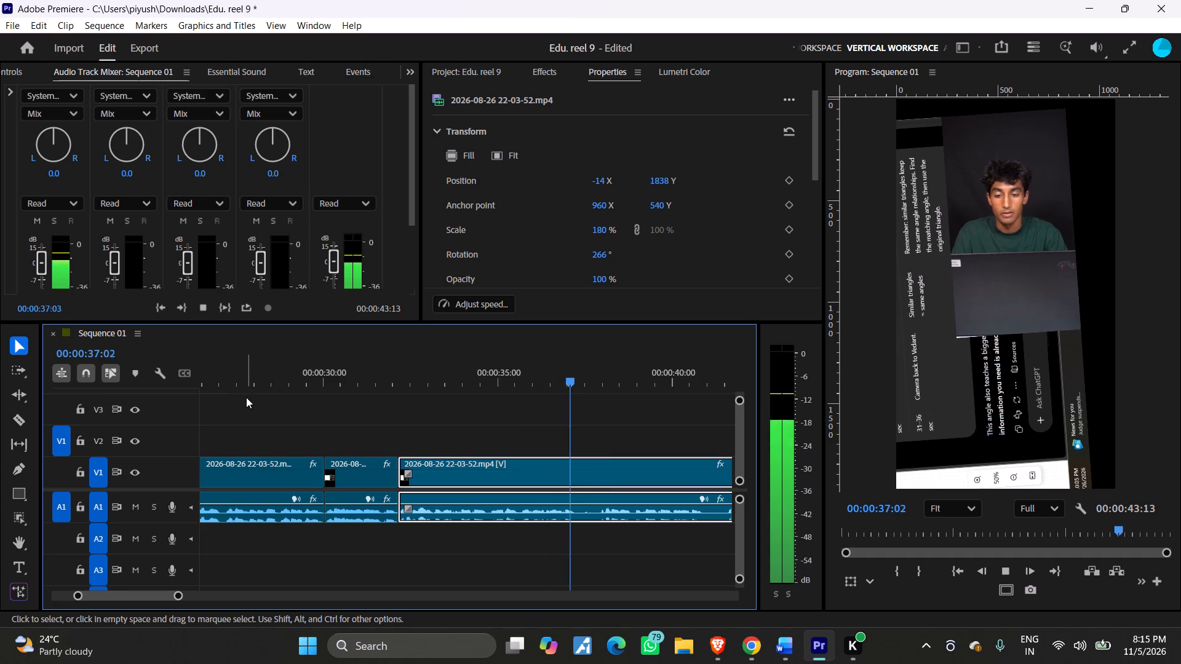
{"action": "key", "text": "space"}
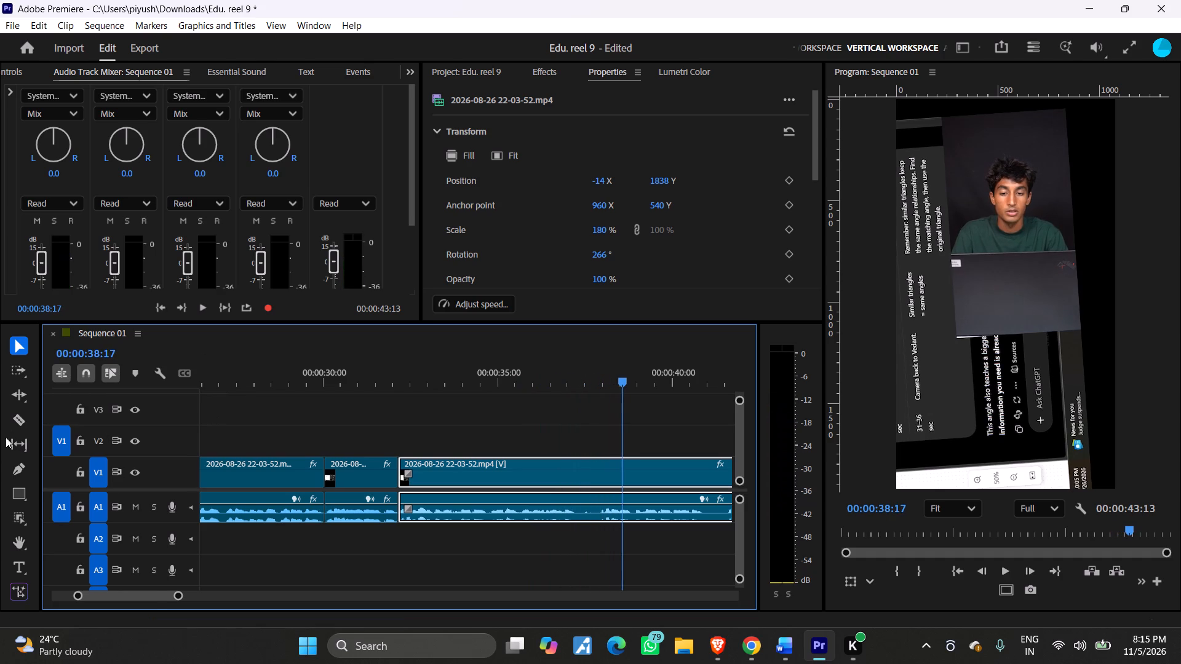
{"action": "left_click", "coordinate": [16, 425]}
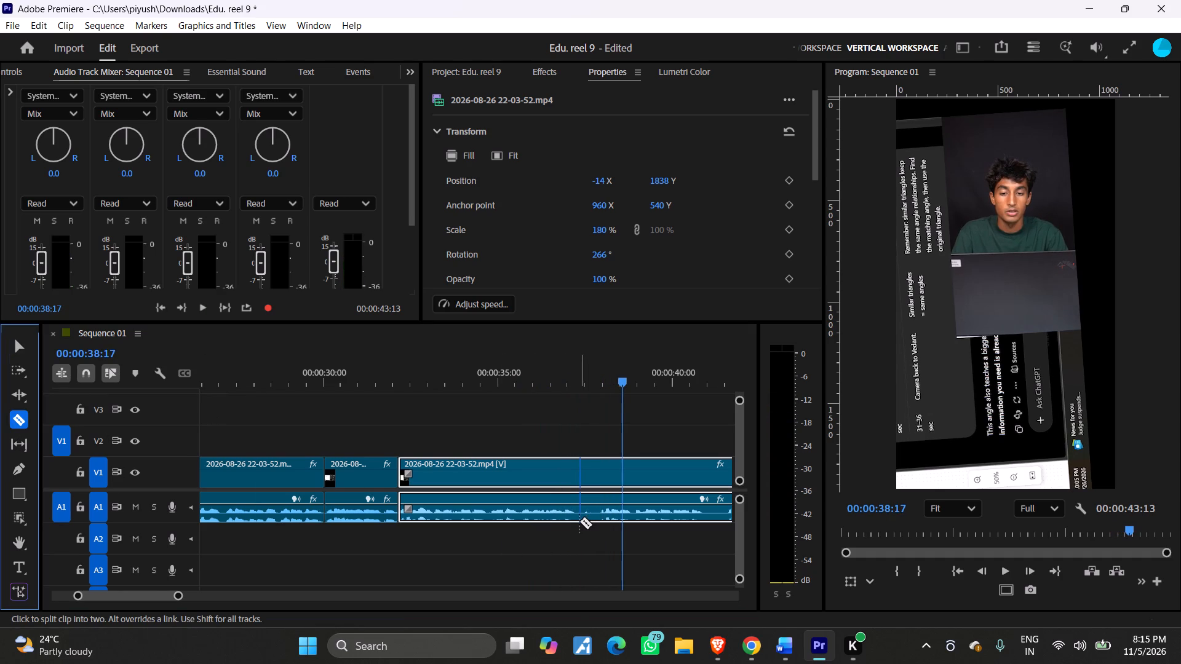
{"action": "left_click", "coordinate": [578, 523]}
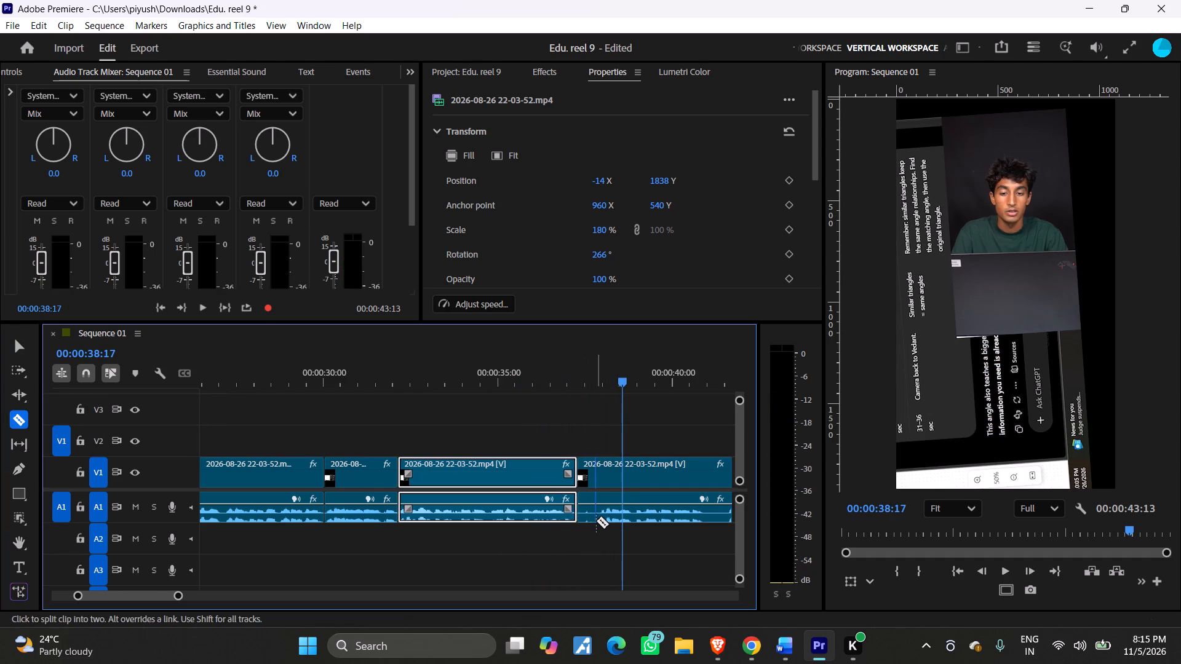
{"action": "left_click", "coordinate": [597, 520]}
{"action": "left_click", "coordinate": [23, 342]}
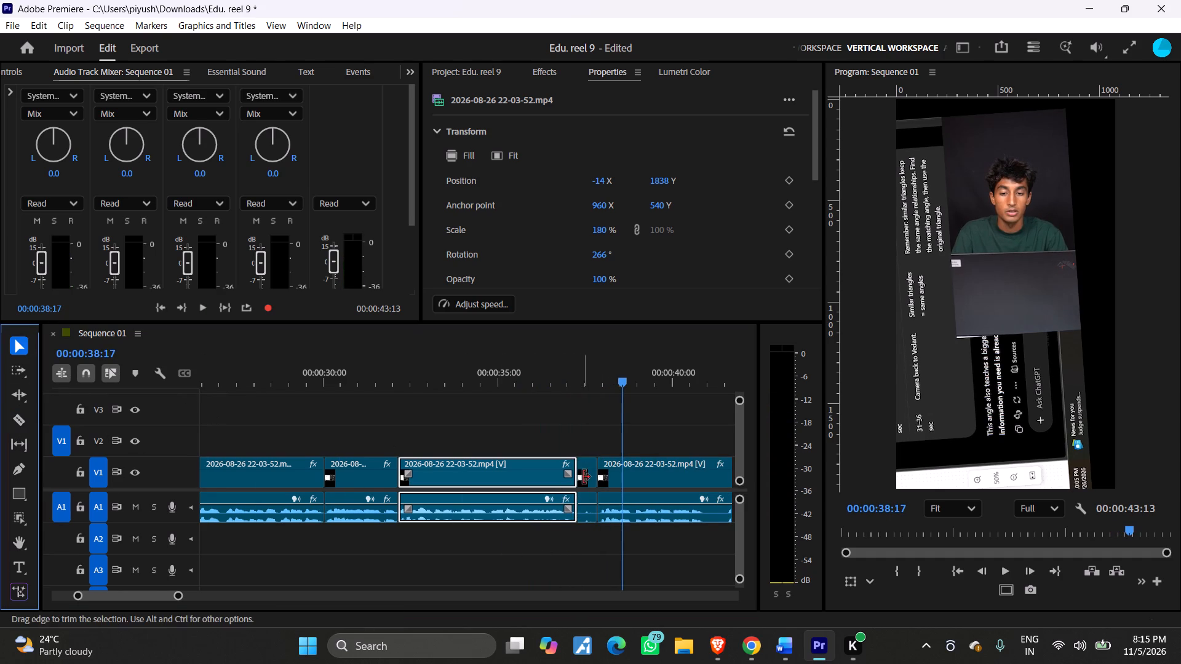
{"action": "left_click", "coordinate": [589, 482]}
{"action": "key", "text": "Delete"}
{"action": "left_click_drag", "start_coordinate": [643, 483], "coordinate": [626, 483]}
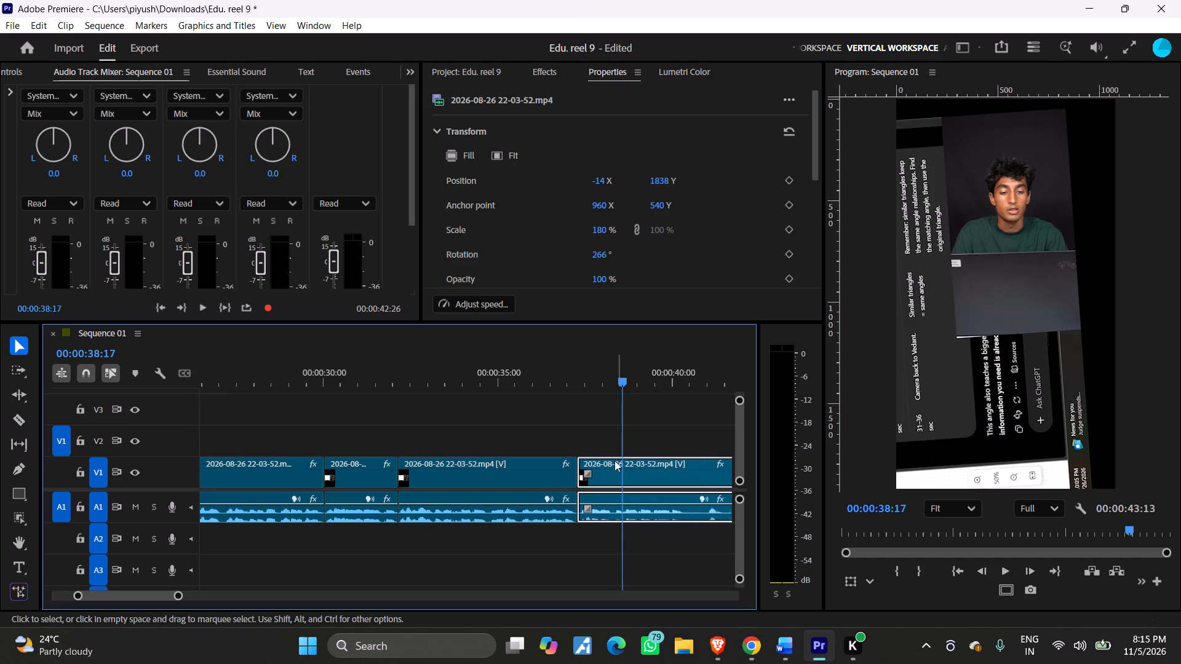
Play on from 00:00:38:17 and split the last clip at about 00:00:40:11, 00:00:40:28, 00:00:41:14, 00:00:41:20 and 00:00:42:16.
{"action": "left_click_drag", "start_coordinate": [177, 597], "coordinate": [189, 598]}
{"action": "key", "text": "space"}
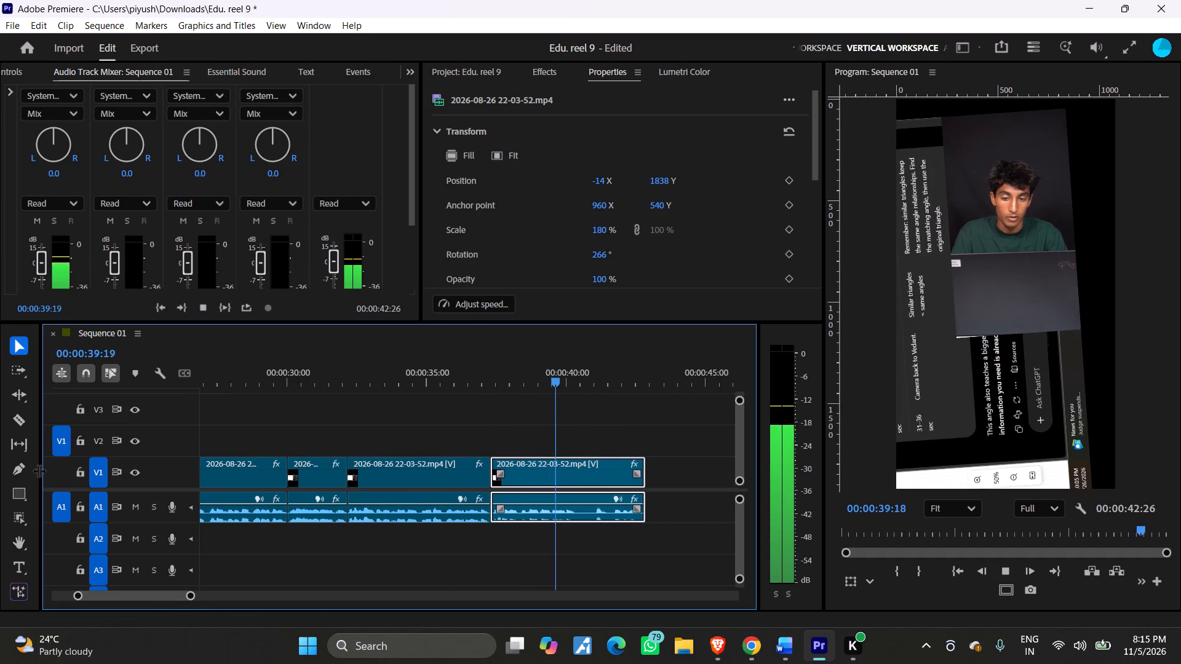
{"action": "left_click", "coordinate": [14, 415]}
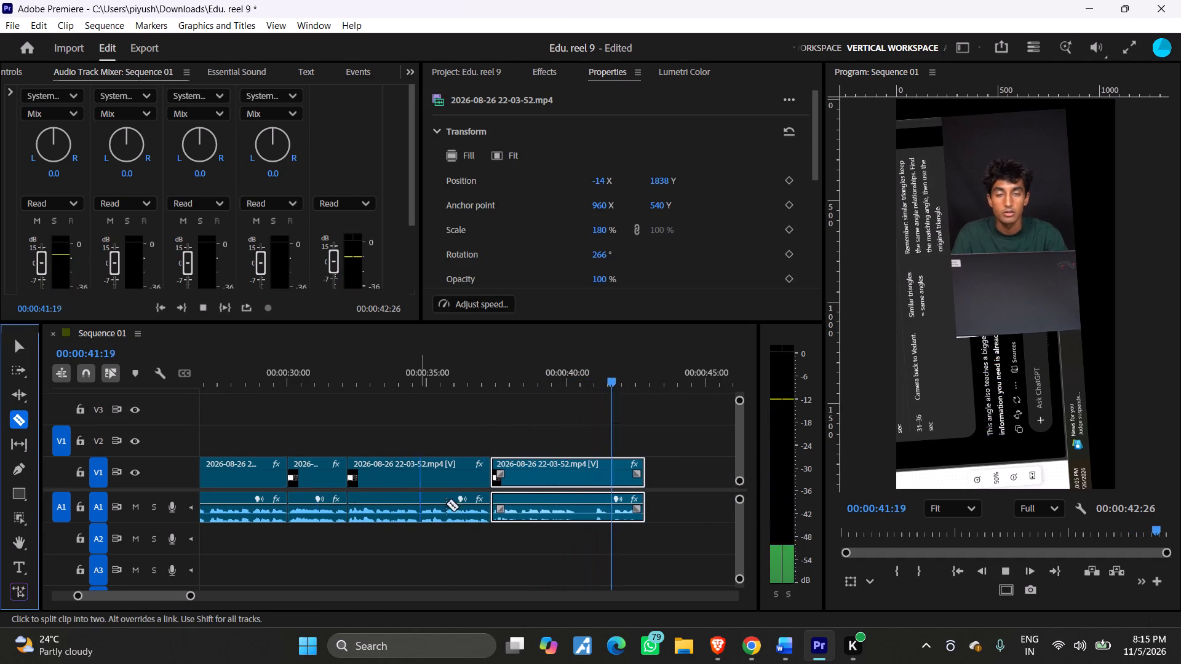
{"action": "key", "text": "space"}
{"action": "left_click", "coordinate": [578, 521]}
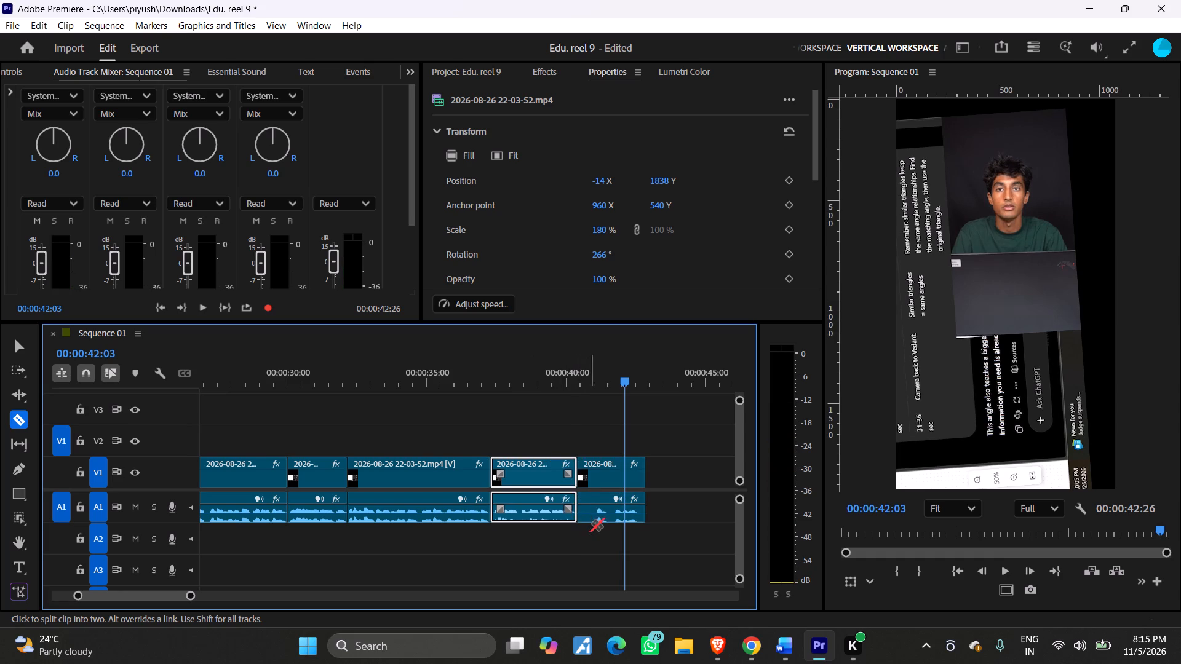
{"action": "left_click", "coordinate": [593, 520]}
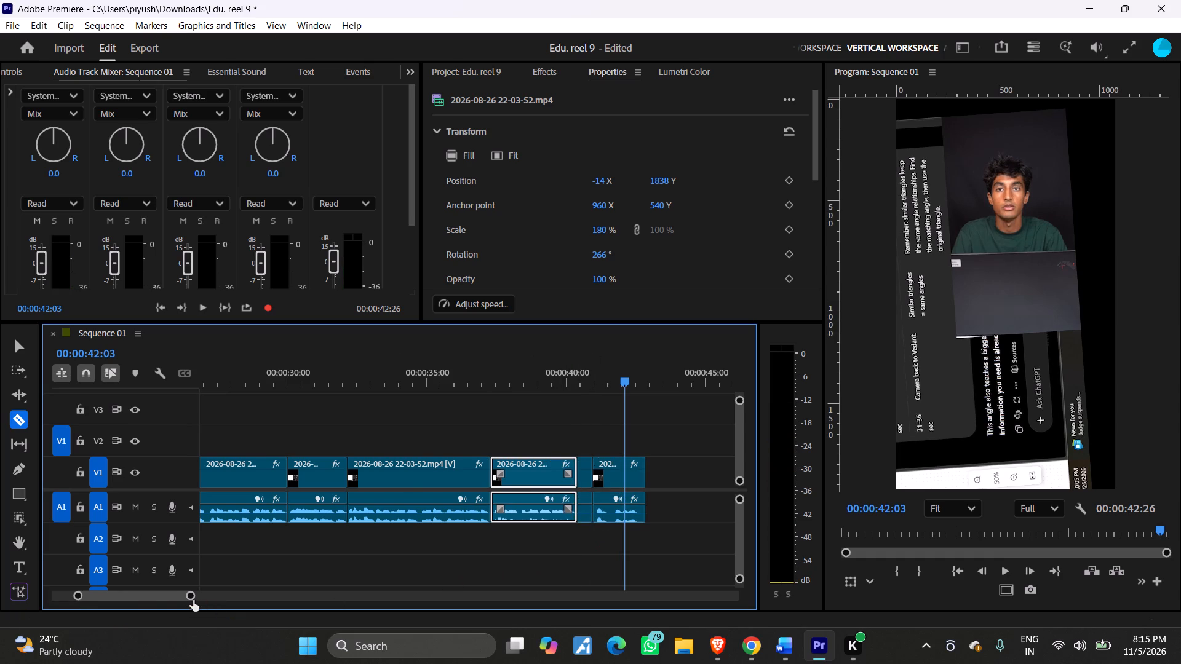
{"action": "left_click_drag", "start_coordinate": [189, 600], "coordinate": [133, 606]}
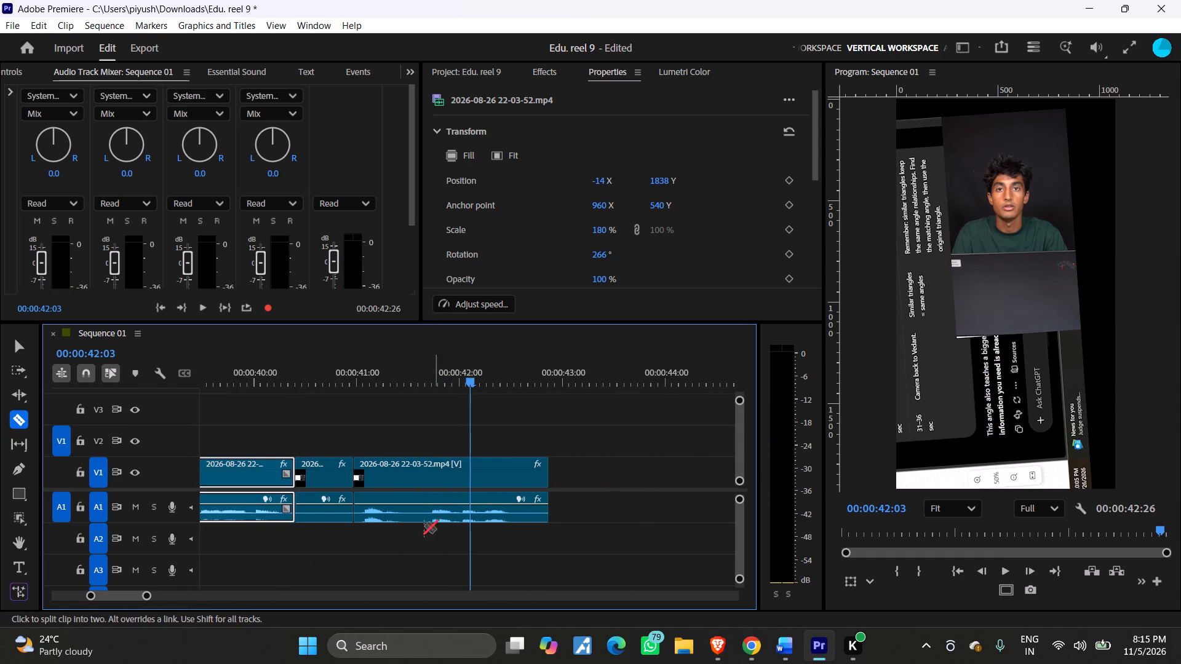
{"action": "left_click", "coordinate": [405, 523]}
{"action": "left_click", "coordinate": [426, 523]}
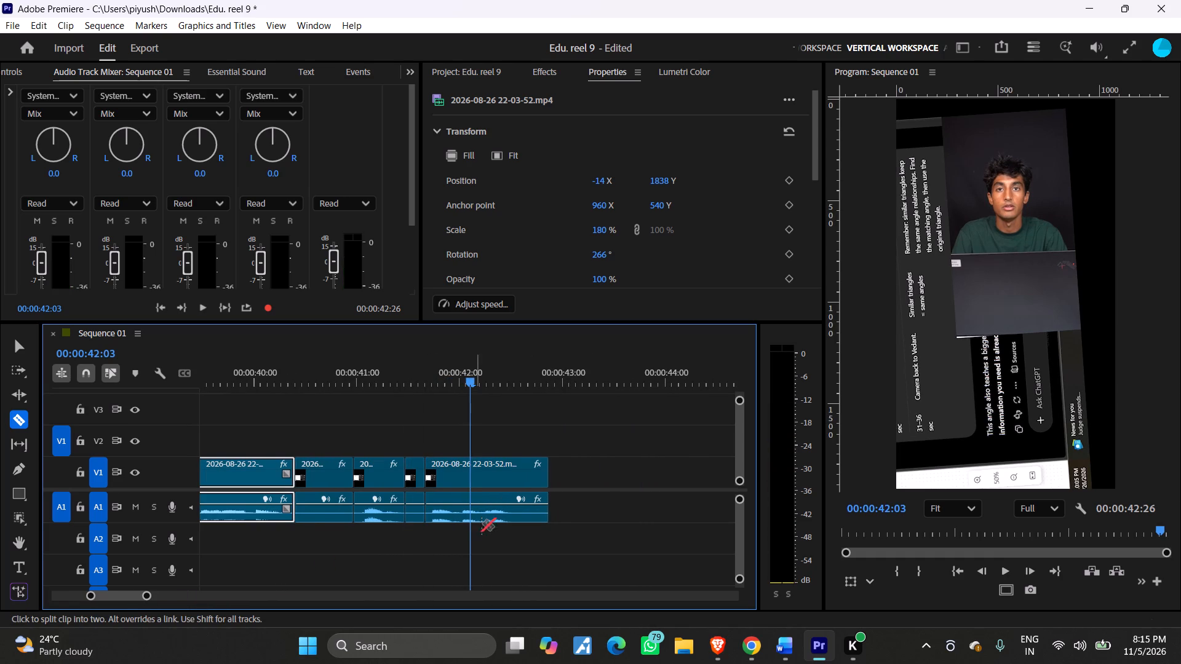
{"action": "left_click", "coordinate": [515, 516]}
Delete the two pause pieces near 00:00:40:20 and 00:00:41:17 and the tail after 00:00:42:16, and close the gaps between the remaining clips.
{"action": "left_click", "coordinate": [20, 345]}
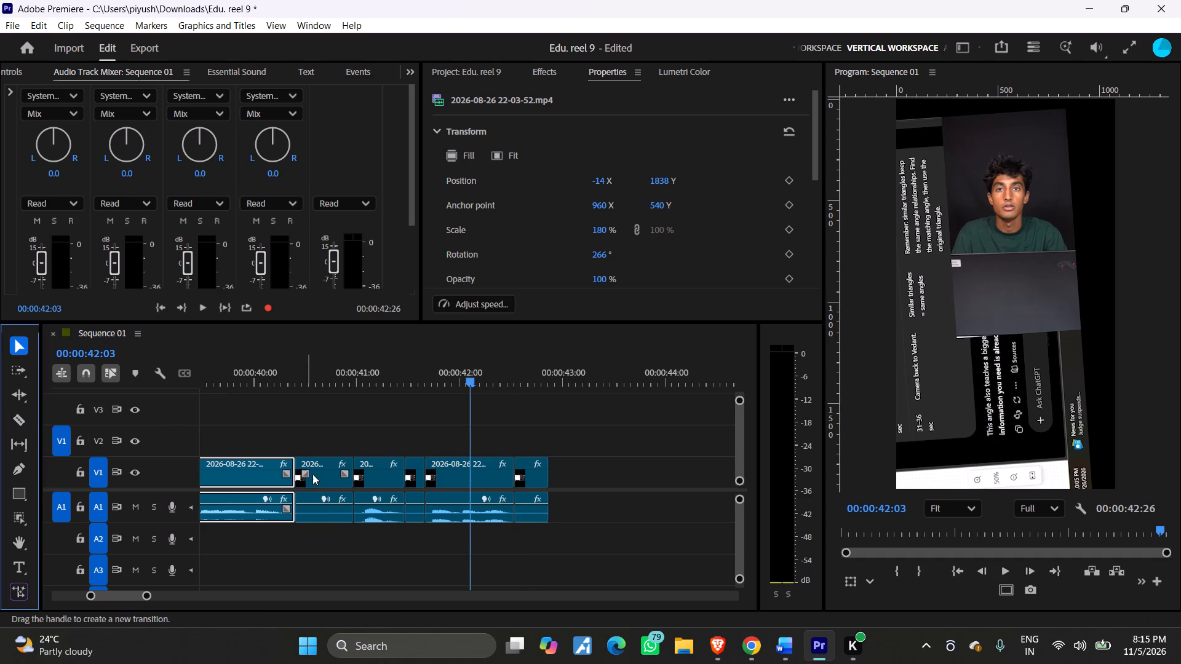
{"action": "left_click", "coordinate": [317, 485]}
{"action": "key", "text": "Delete"}
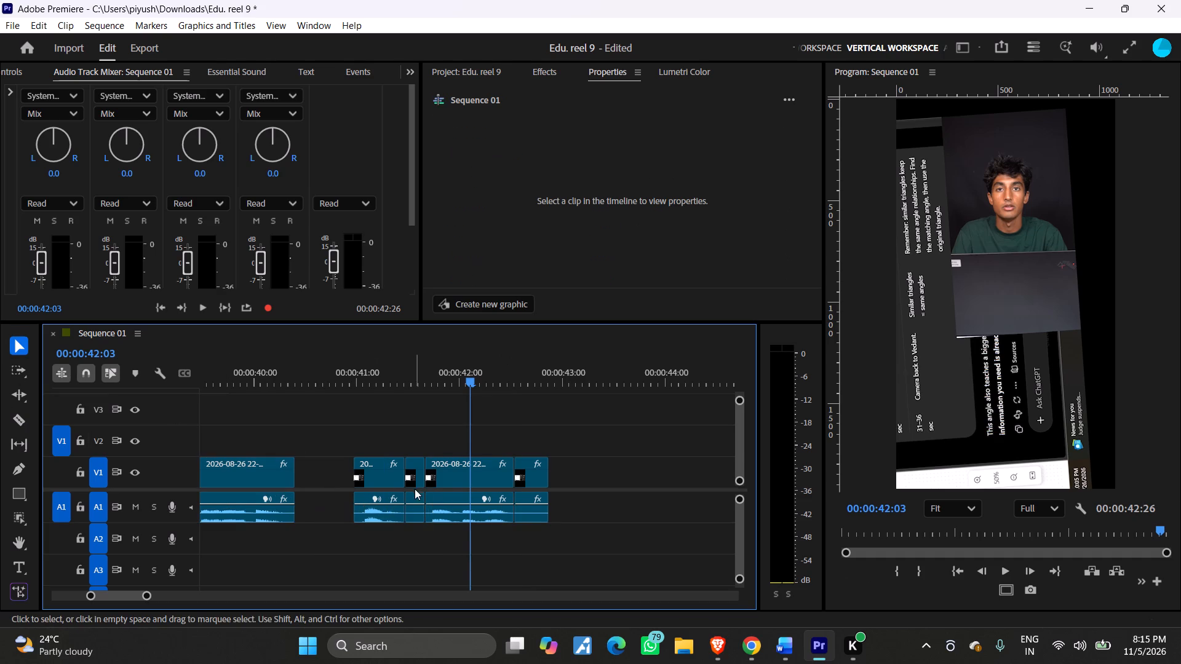
{"action": "left_click", "coordinate": [415, 486]}
{"action": "key", "text": "Delete"}
{"action": "left_click", "coordinate": [536, 484]}
{"action": "key", "text": "Delete"}
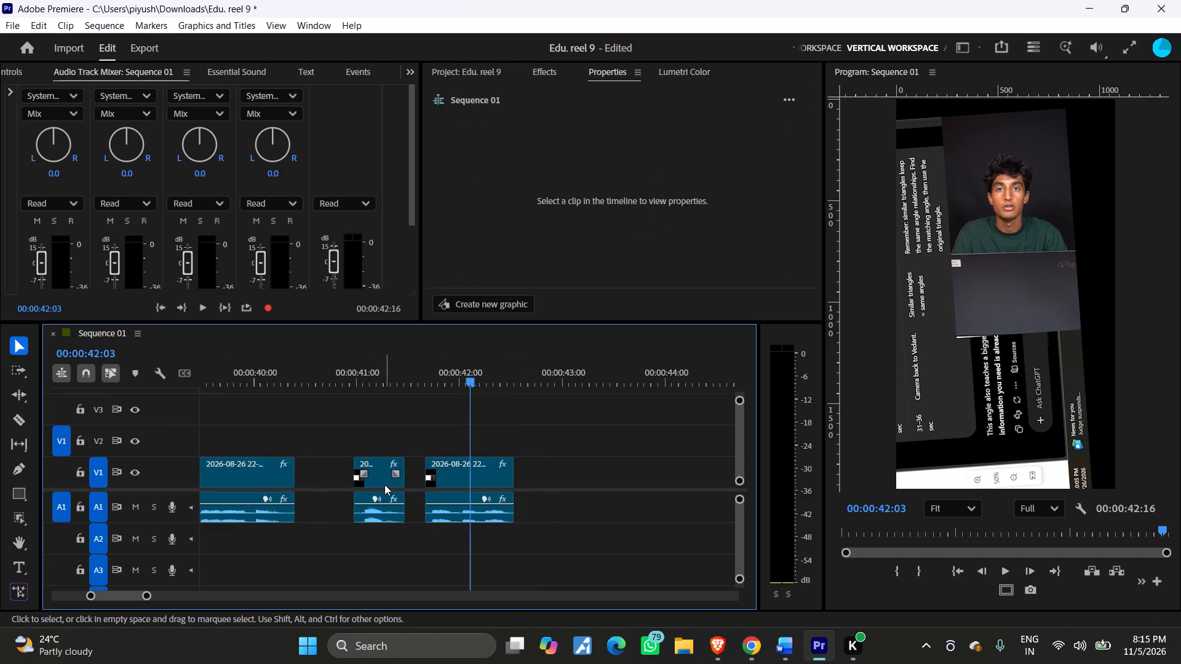
{"action": "left_click_drag", "start_coordinate": [384, 484], "coordinate": [332, 484]}
{"action": "left_click_drag", "start_coordinate": [465, 481], "coordinate": [409, 481]}
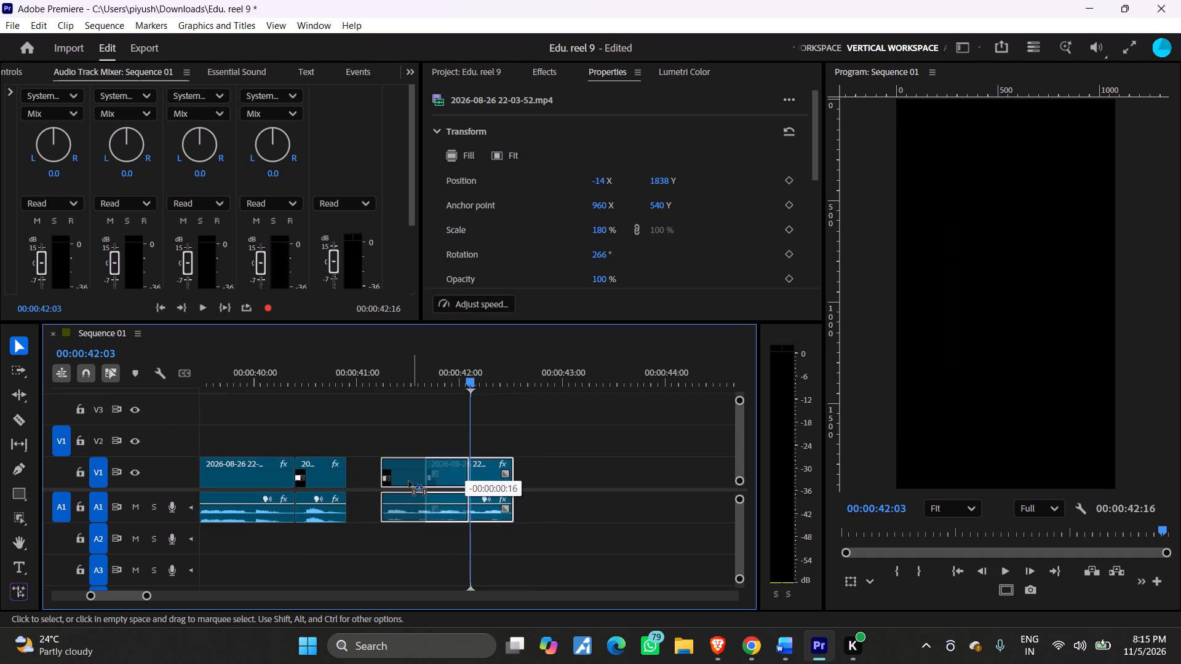
{"action": "left_click_drag", "start_coordinate": [409, 481], "coordinate": [392, 481]}
Play the whole edited sequence from 00:00:00:00 in full screen to review the cuts.
{"action": "left_click_drag", "start_coordinate": [147, 593], "coordinate": [223, 593]}
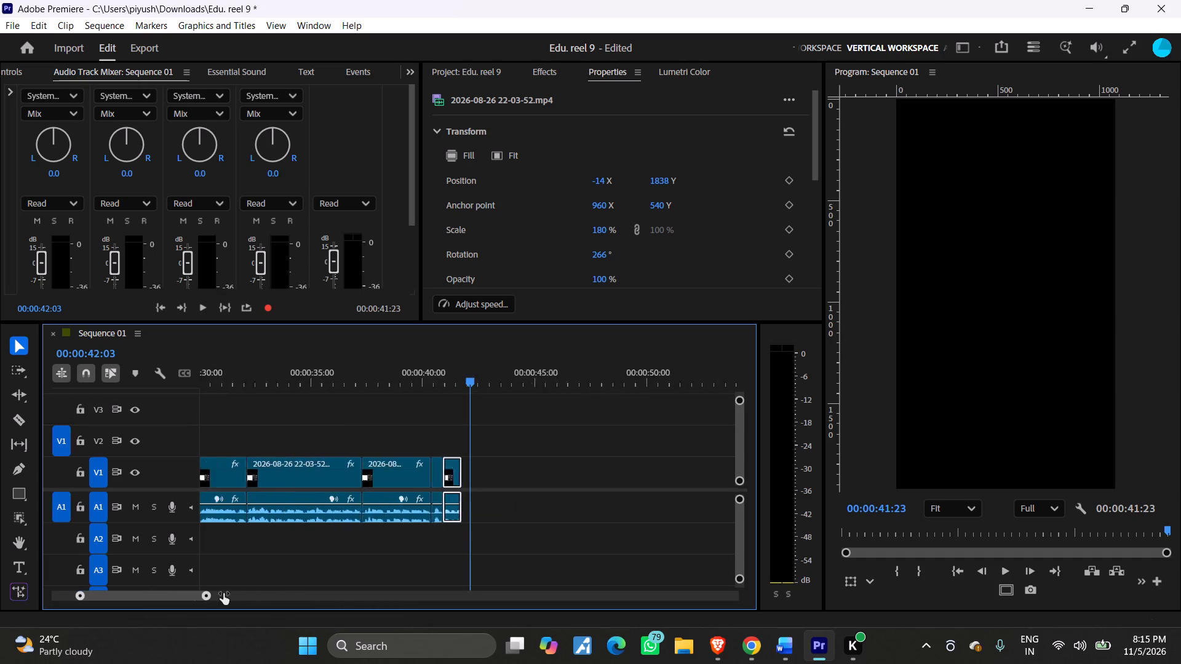
{"action": "left_click_drag", "start_coordinate": [223, 593], "coordinate": [368, 602]}
{"action": "left_click_drag", "start_coordinate": [394, 377], "coordinate": [37, 426]}
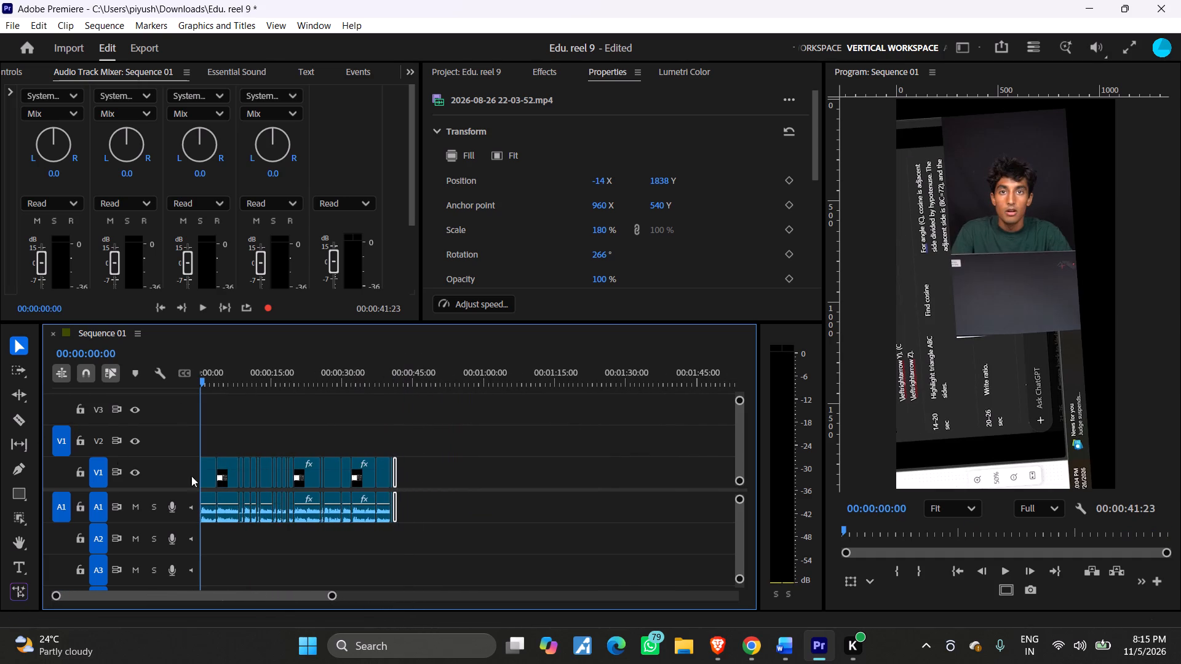
{"action": "key", "text": "space"}
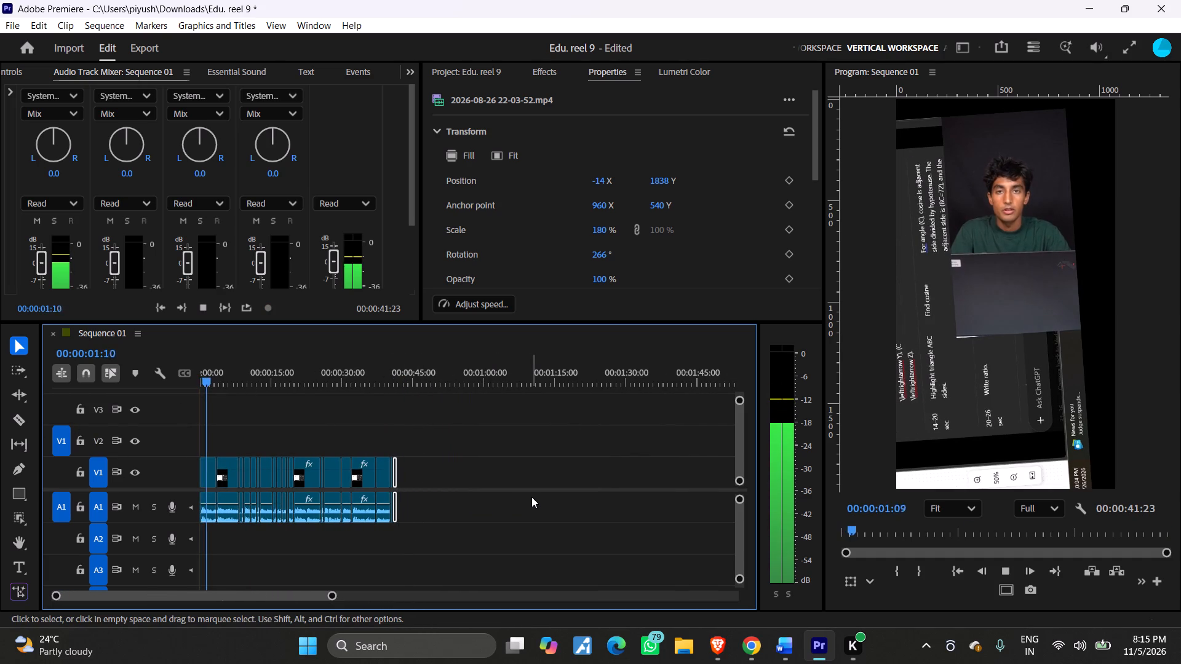
{"action": "left_click", "coordinate": [1133, 52]}
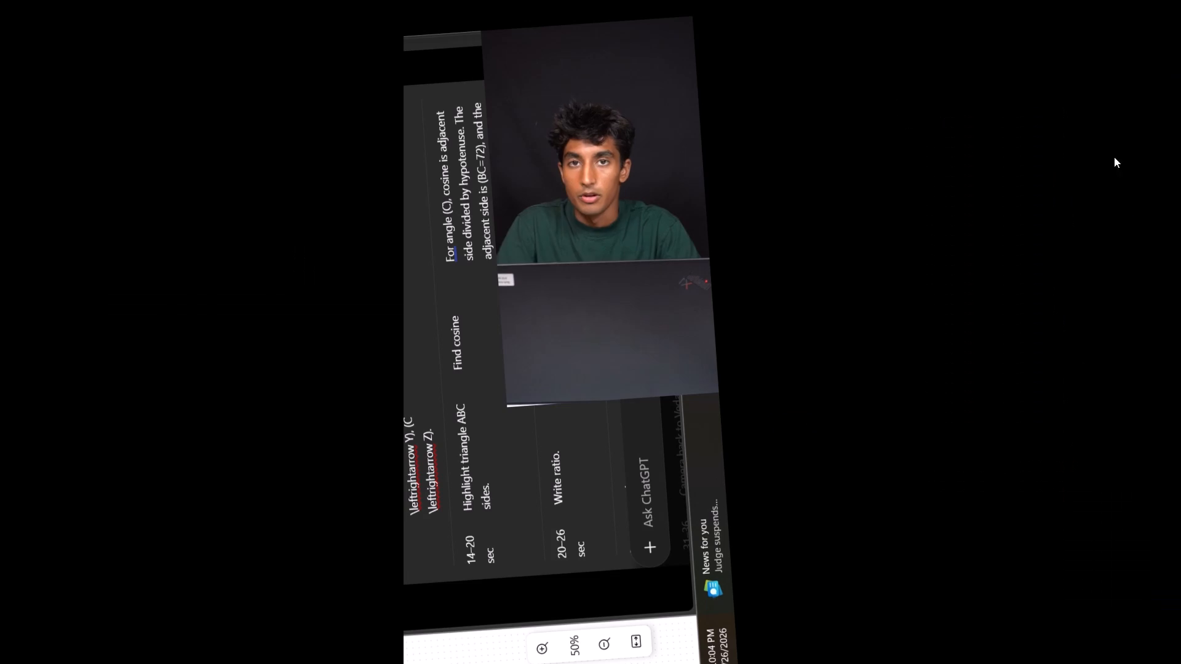
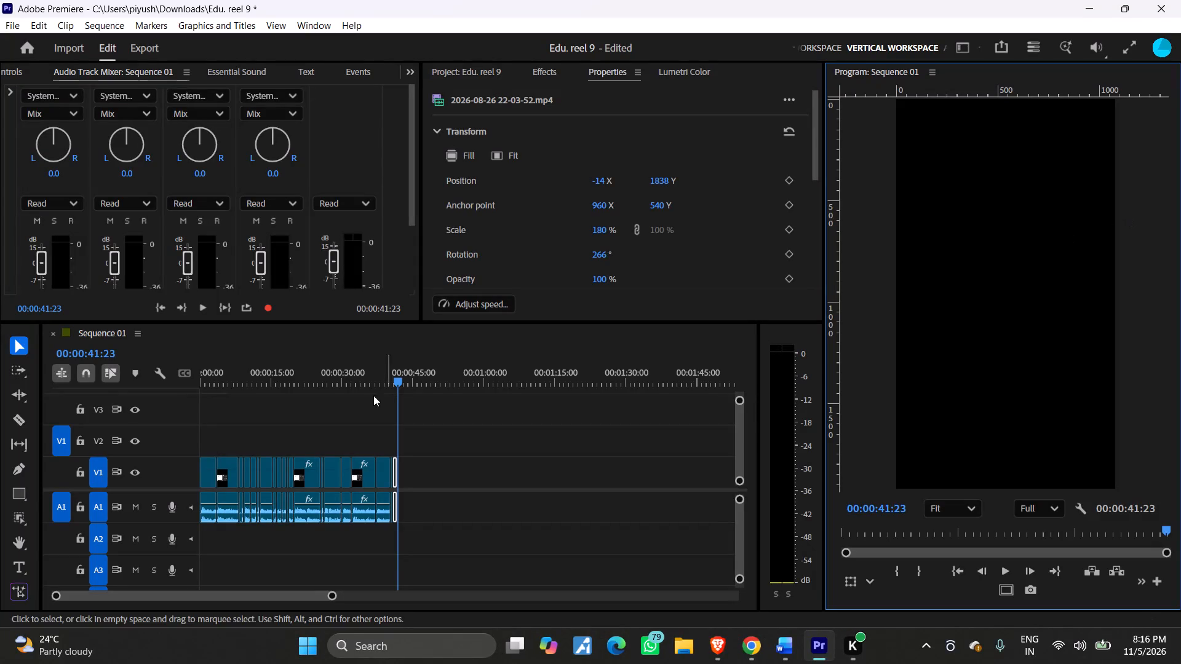
Play the sequence from 00:00:00:00 to review the pacing of the first cuts.
{"action": "left_click_drag", "start_coordinate": [404, 381], "coordinate": [201, 395]}
{"action": "key", "text": "space"}
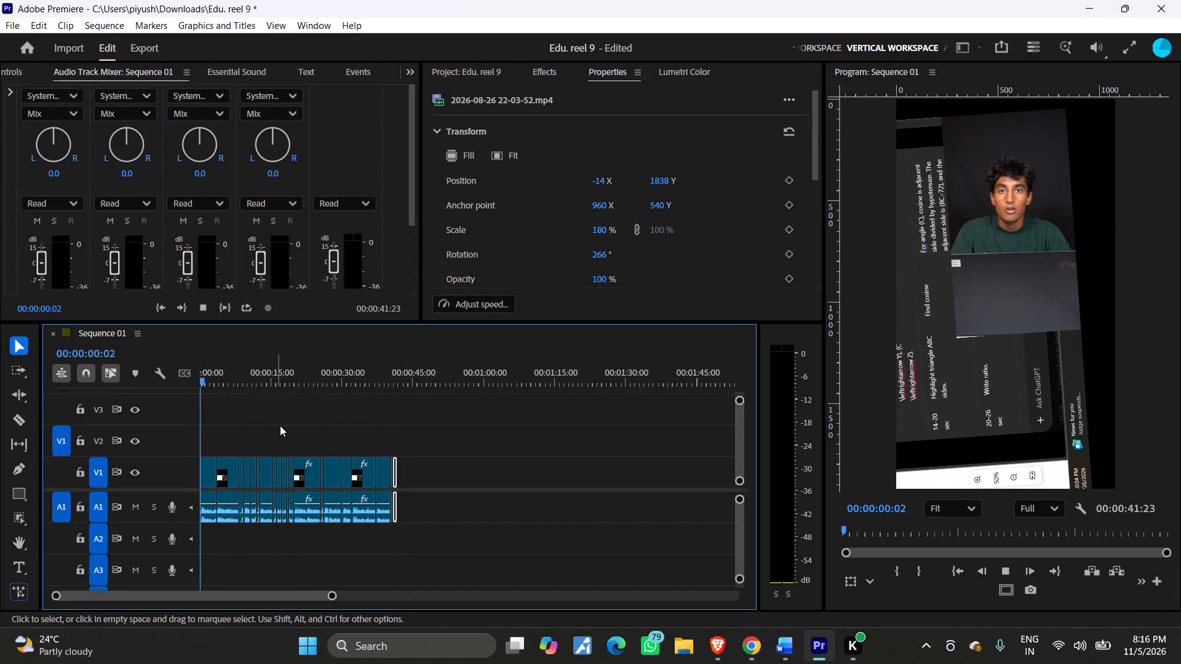
{"action": "key", "text": "space"}
{"action": "key", "text": "space"}
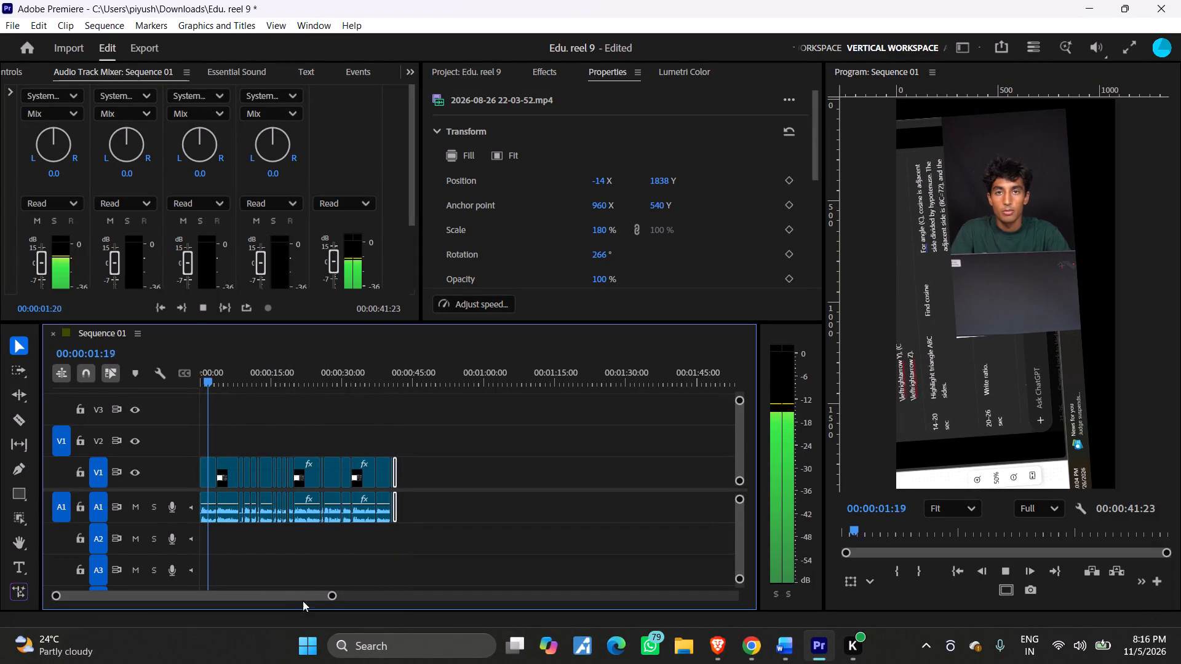
{"action": "left_click_drag", "start_coordinate": [335, 590], "coordinate": [304, 596]}
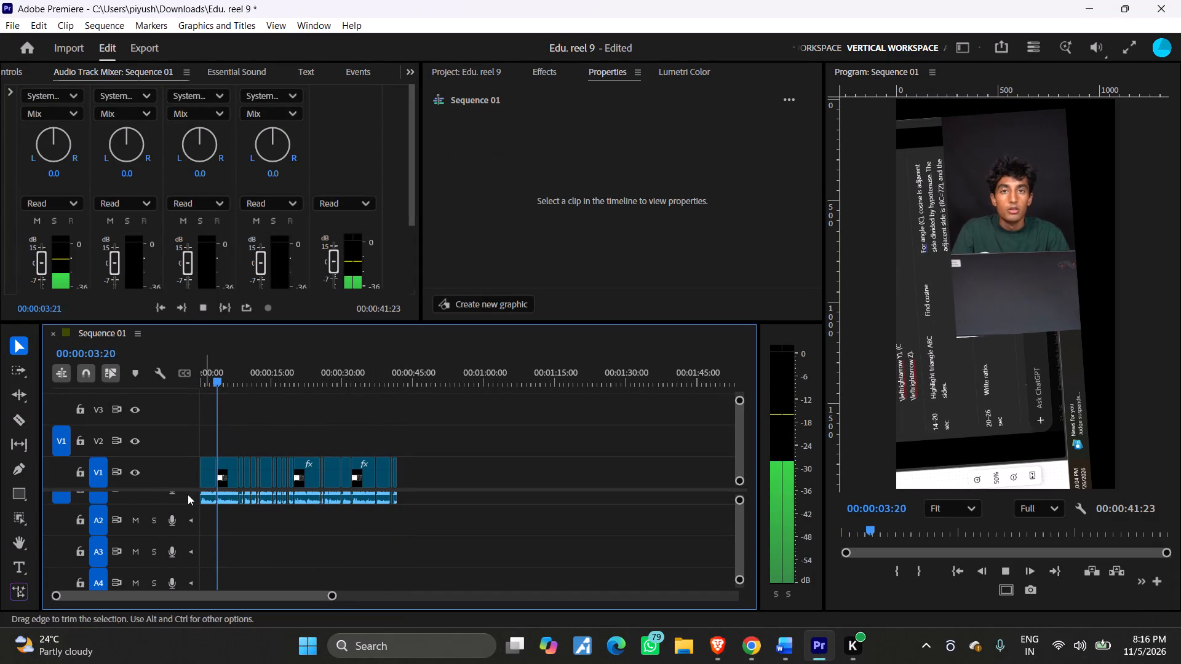
{"action": "scroll", "coordinate": [277, 563], "scroll_direction": "up", "scroll_amount": 6}
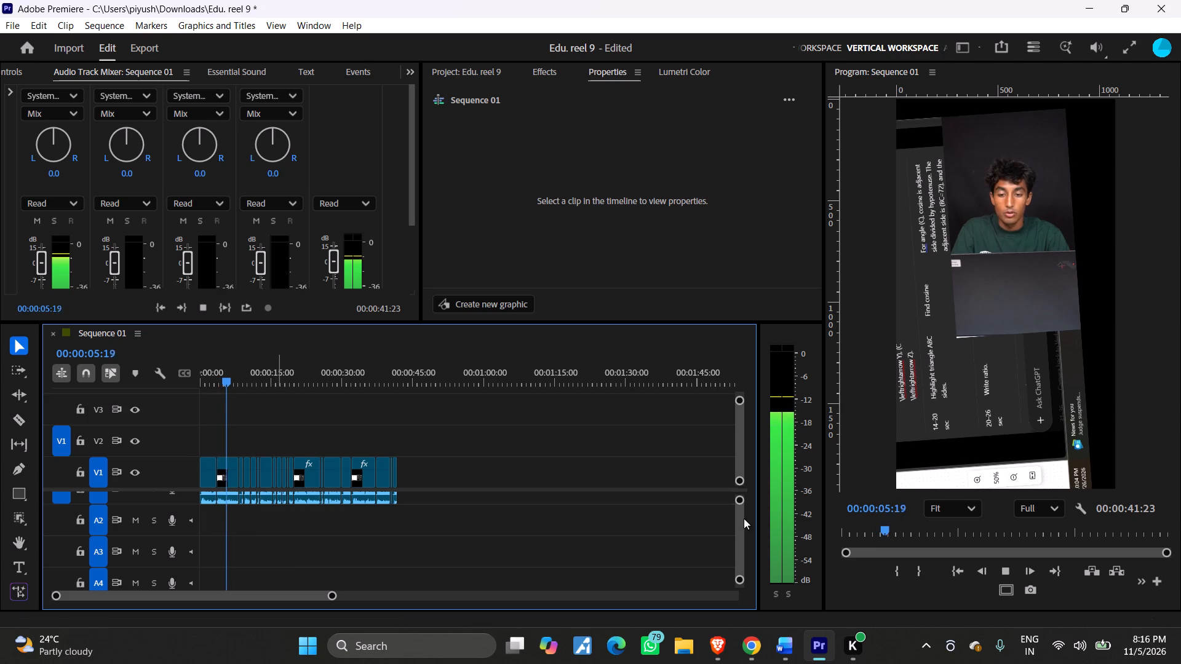
{"action": "left_click_drag", "start_coordinate": [741, 527], "coordinate": [742, 487]}
{"action": "left_click_drag", "start_coordinate": [333, 597], "coordinate": [181, 601]}
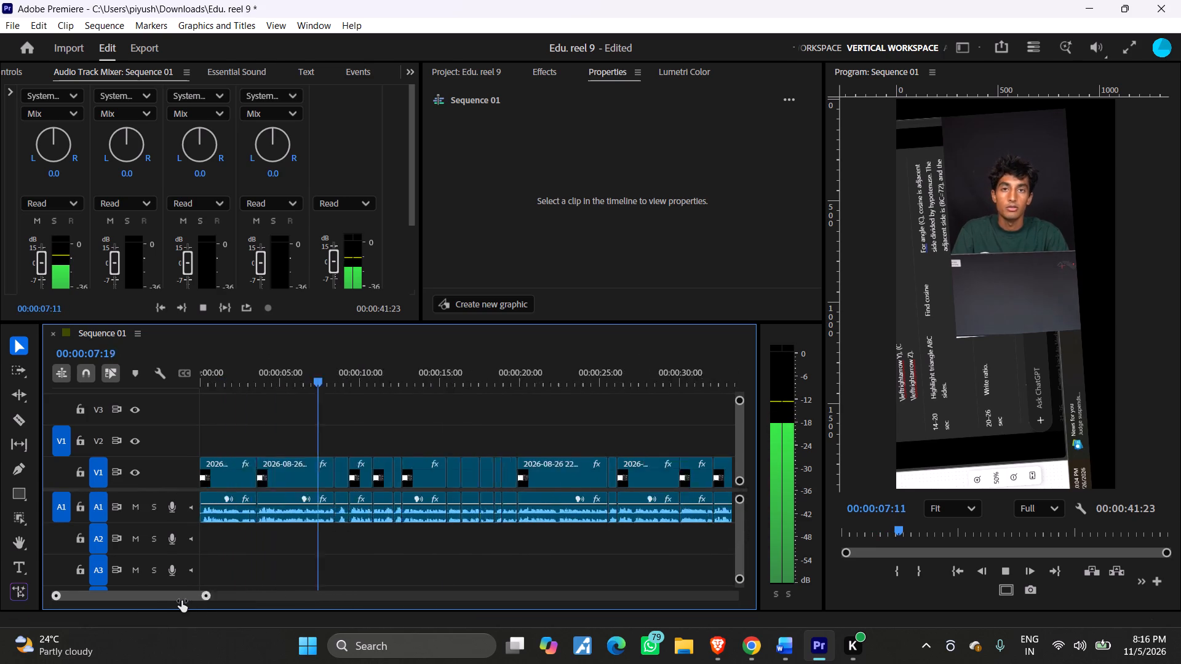
Delete the short clip near 00:00:12:00 and move all following clips earlier to close the gap.
{"action": "left_click_drag", "start_coordinate": [181, 601], "coordinate": [178, 606]}
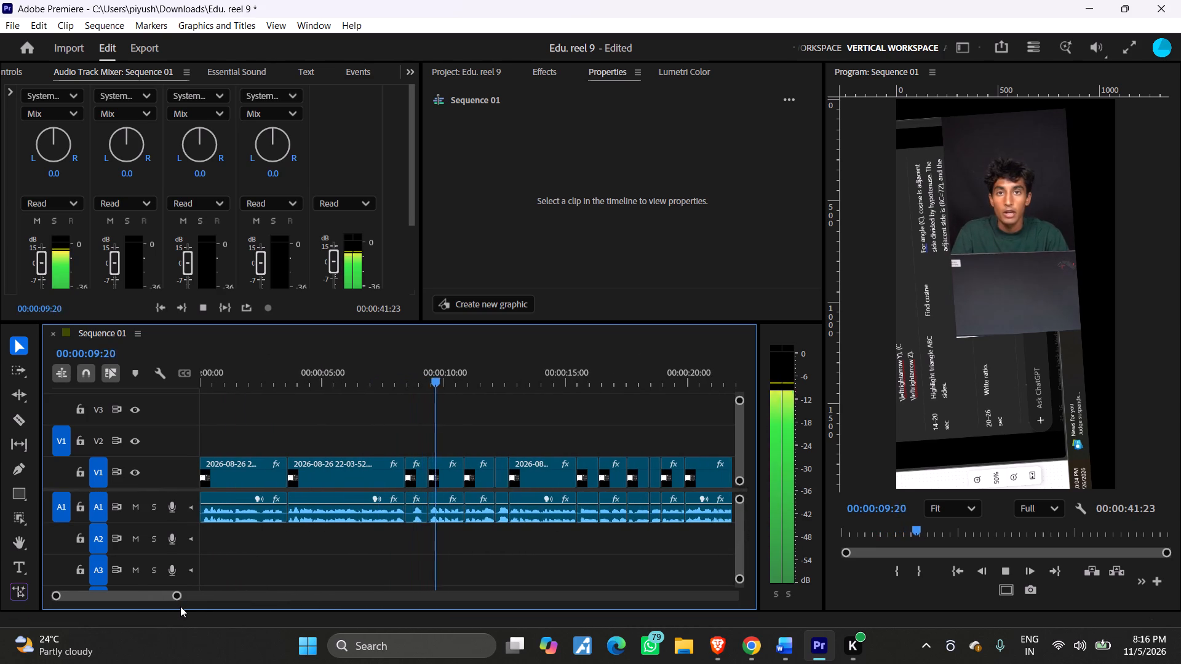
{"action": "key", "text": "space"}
{"action": "left_click", "coordinate": [503, 508]}
{"action": "key", "text": "Delete"}
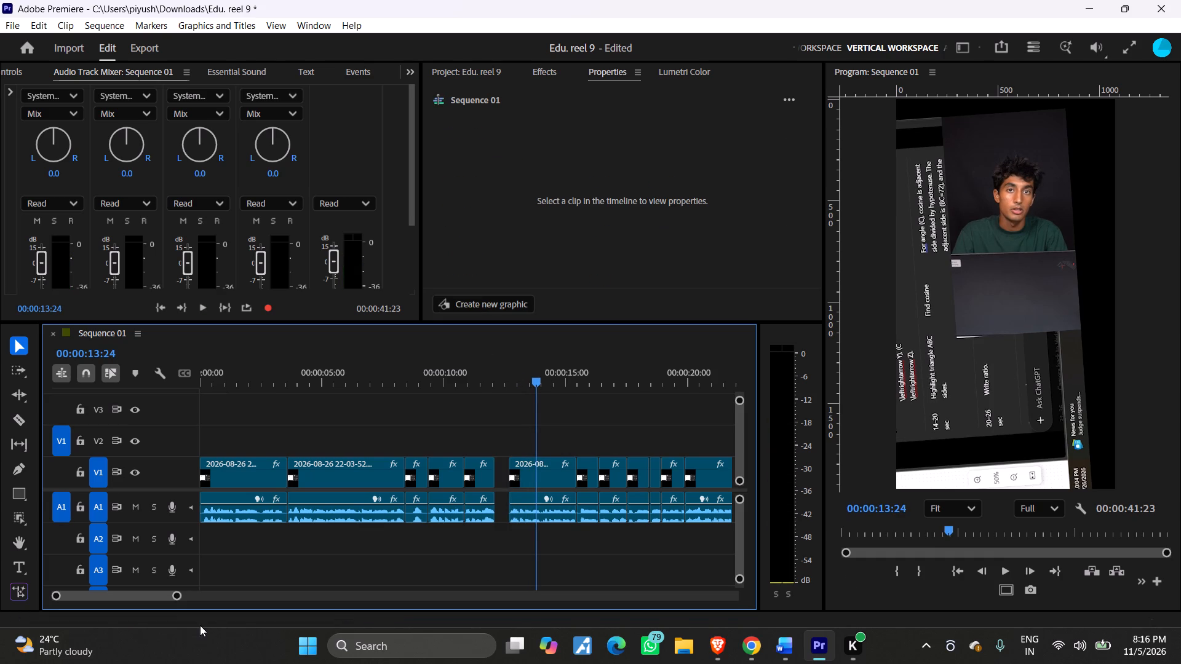
{"action": "left_click_drag", "start_coordinate": [179, 595], "coordinate": [274, 596]}
{"action": "left_click_drag", "start_coordinate": [301, 445], "coordinate": [325, 481]}
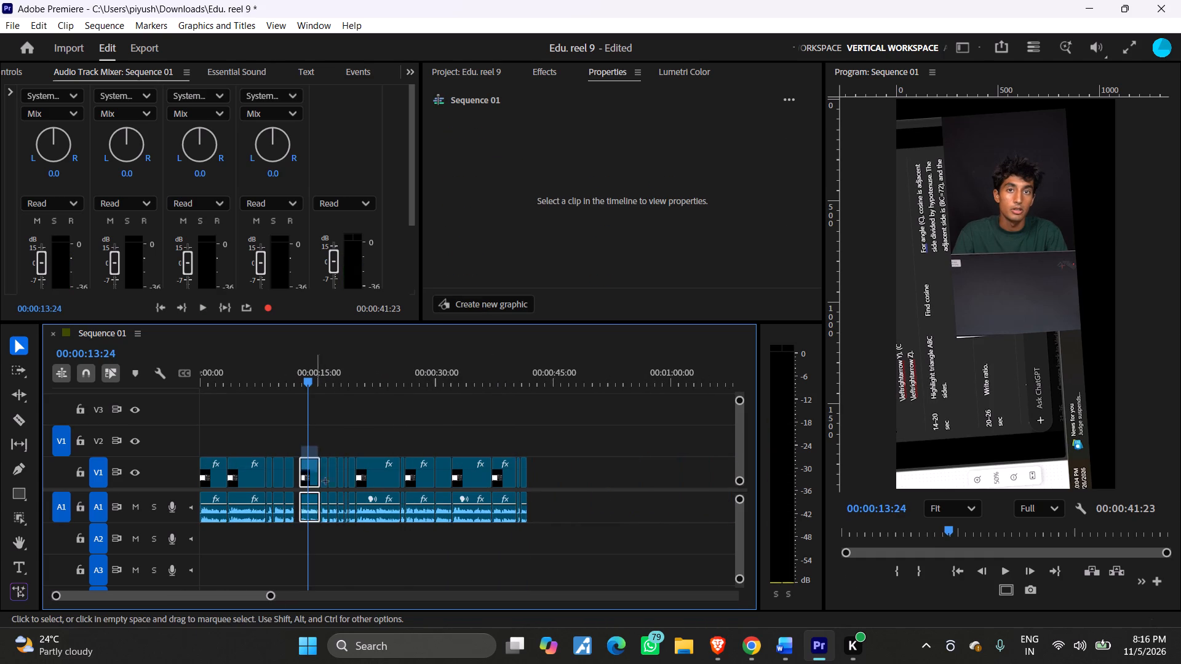
{"action": "left_click_drag", "start_coordinate": [325, 481], "coordinate": [559, 521]}
{"action": "left_click", "coordinate": [310, 473]}
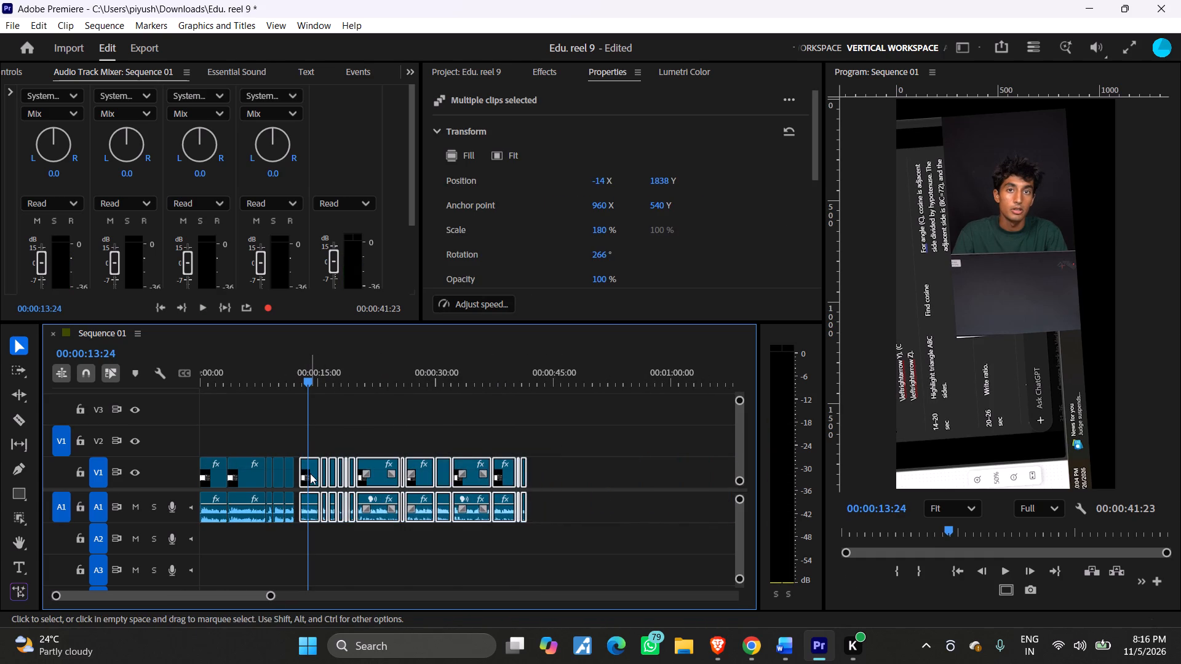
Play the sequence from 00:00:00:00 to 00:00:13:24 to review the cuts, dismissing the WhatsApp notification.
{"action": "left_click_drag", "start_coordinate": [303, 371], "coordinate": [92, 432]}
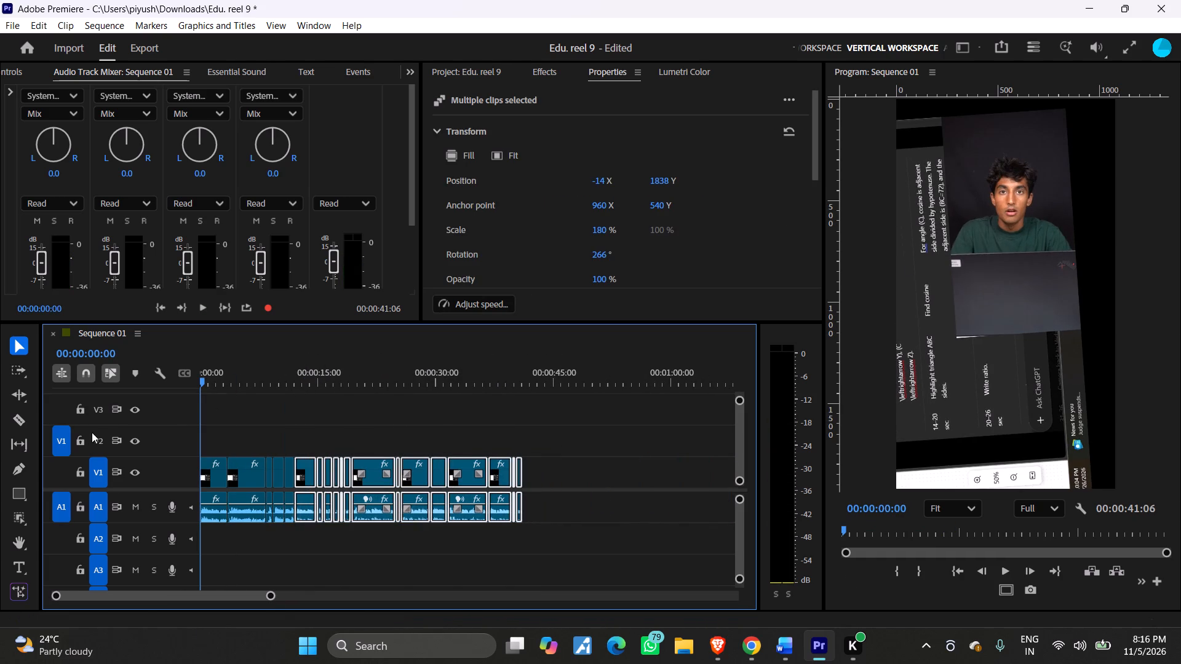
{"action": "left_click_drag", "start_coordinate": [92, 432], "coordinate": [87, 433]}
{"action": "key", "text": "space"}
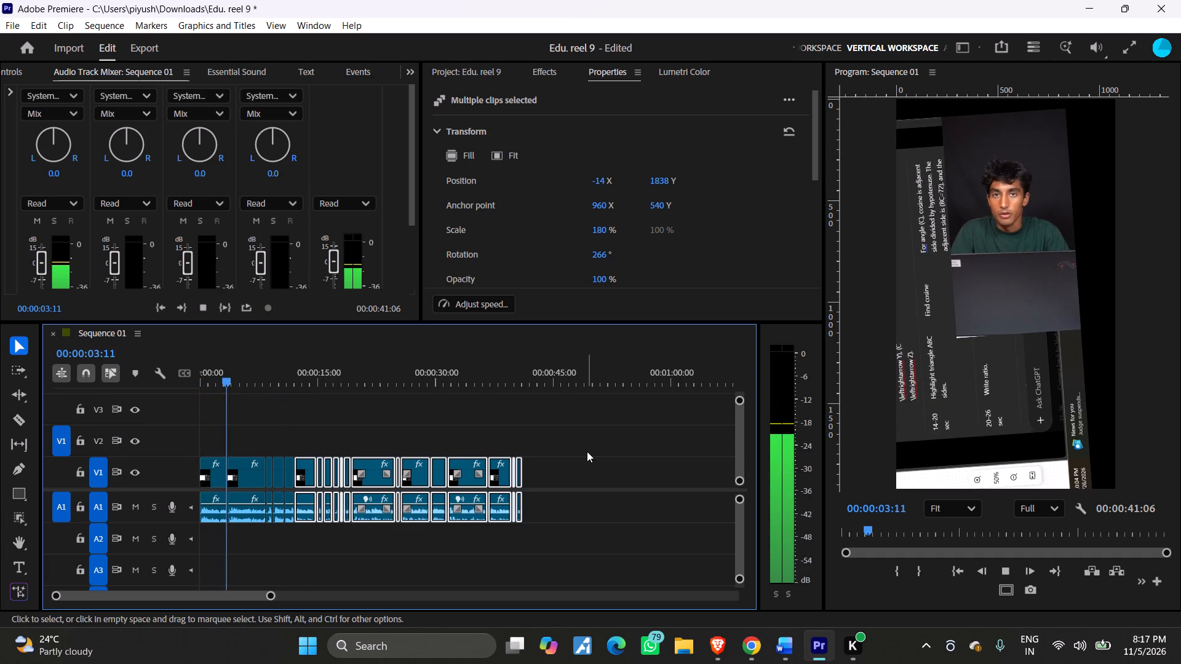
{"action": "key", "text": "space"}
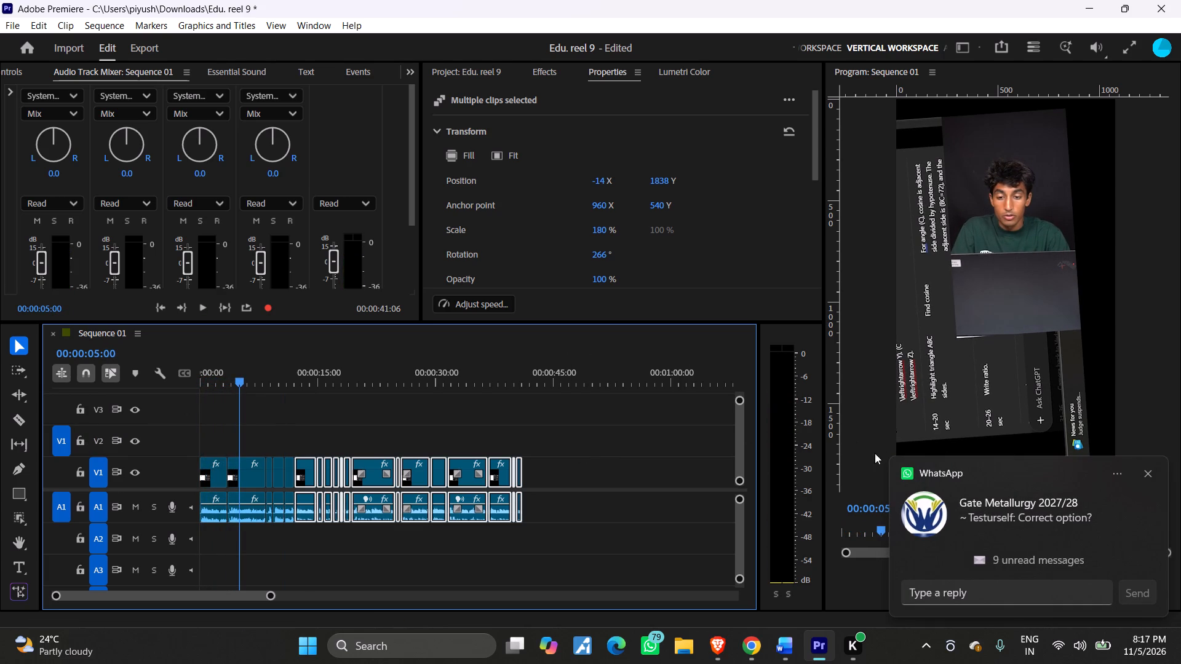
{"action": "left_click", "coordinate": [1151, 470]}
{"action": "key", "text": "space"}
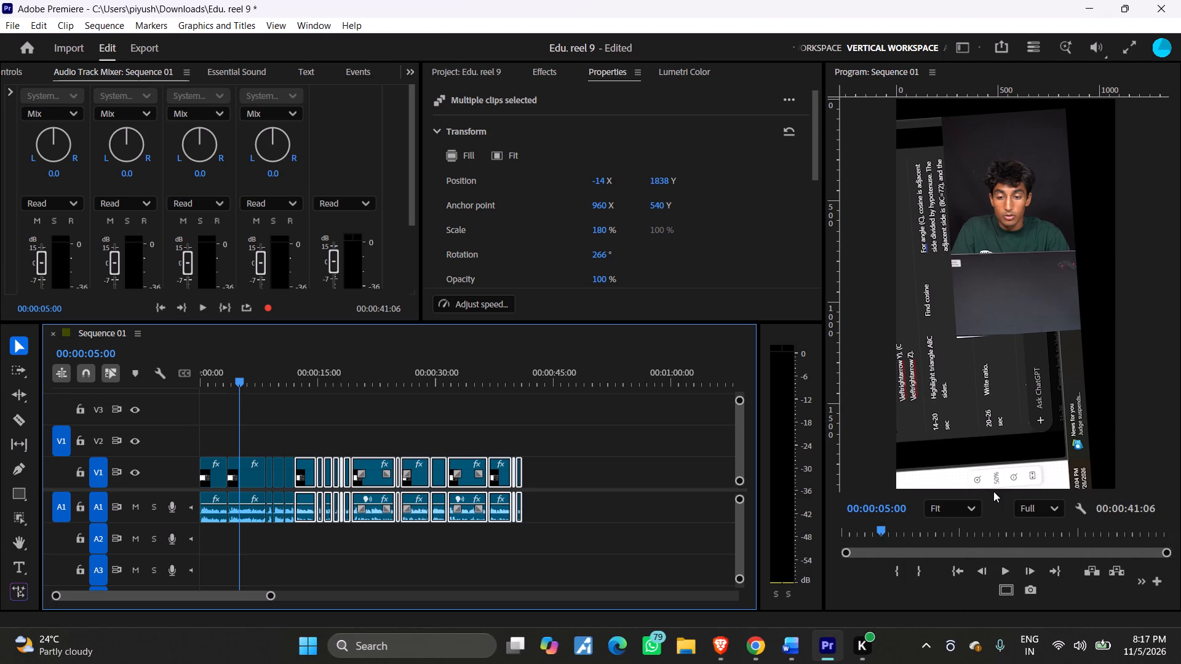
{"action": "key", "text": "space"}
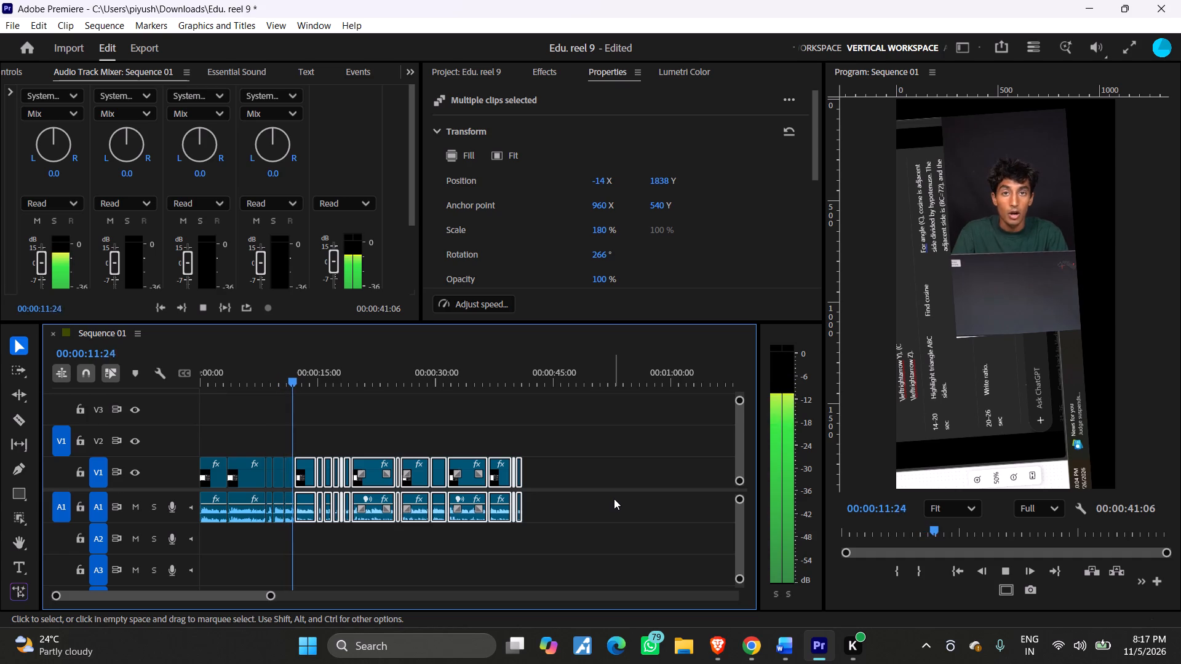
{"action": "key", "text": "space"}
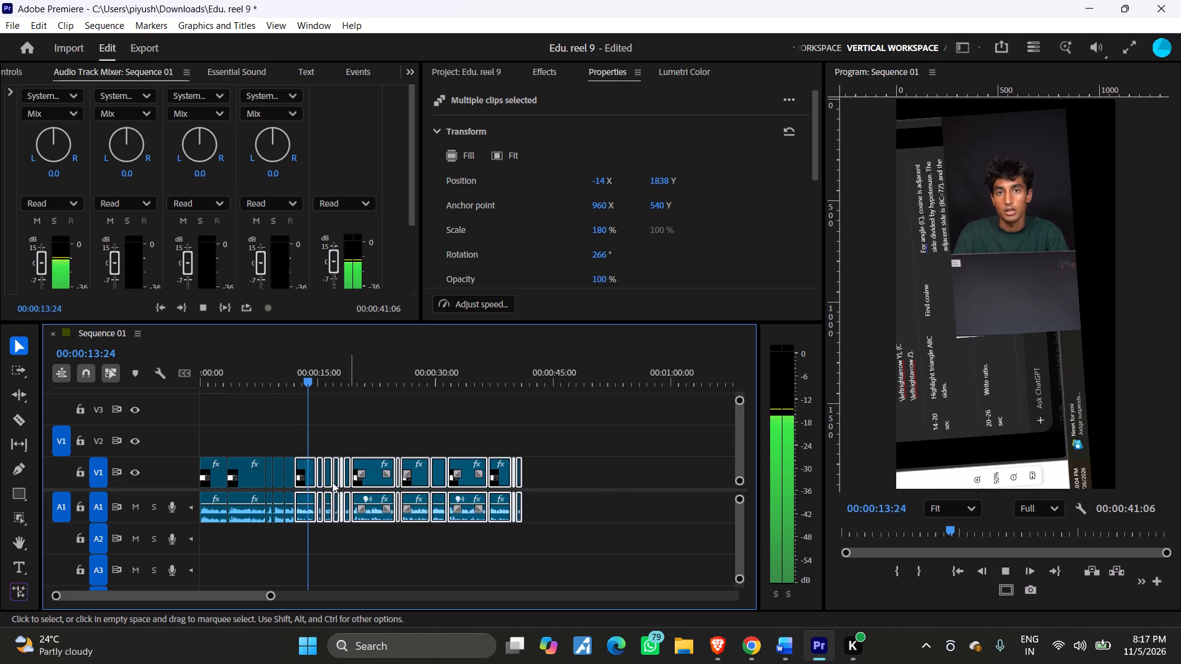
Examine the clips and cuts around 00:00:13:24 in closer timeline detail.
{"action": "left_click_drag", "start_coordinate": [271, 595], "coordinate": [124, 603]}
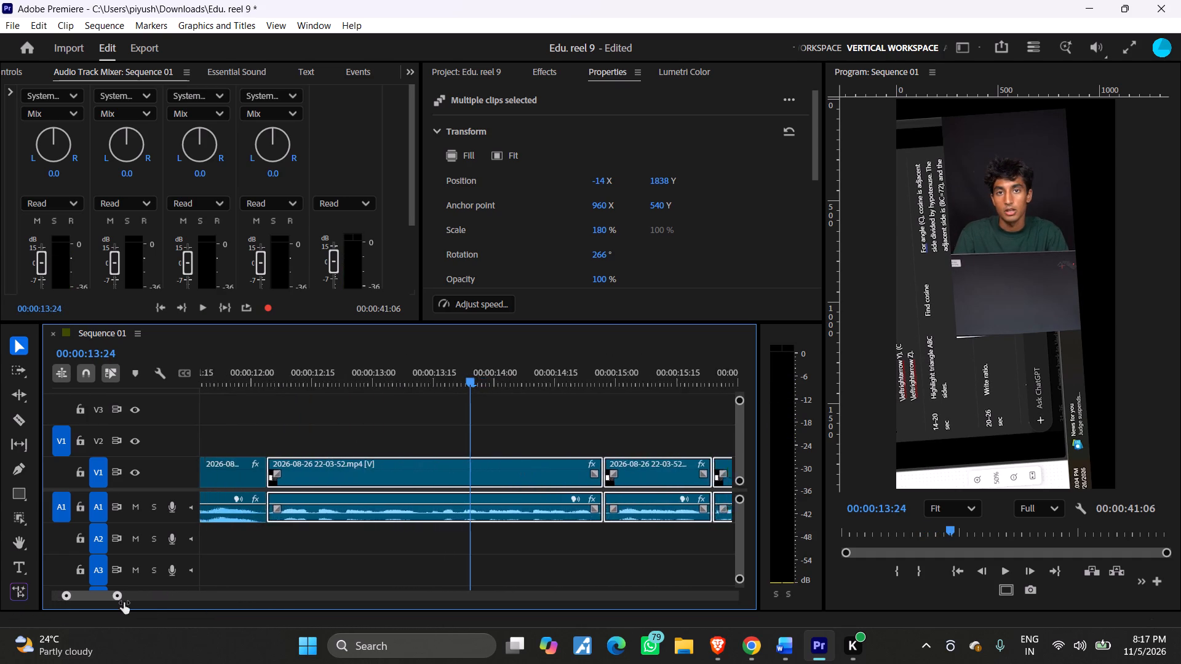
Trim about 5 frames off the start and 4 off the end of the short clip near 00:00:08:13, and butt it against the preceding clip.
{"action": "left_click_drag", "start_coordinate": [124, 603], "coordinate": [172, 603]}
{"action": "left_click", "coordinate": [347, 489]}
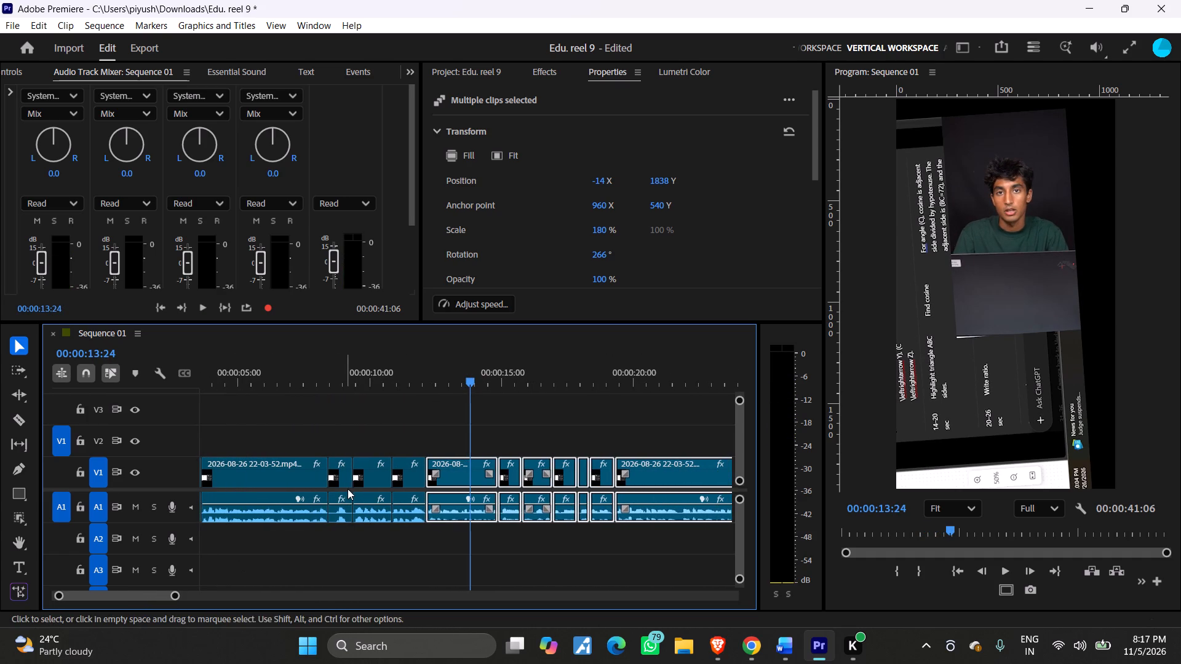
{"action": "left_click", "coordinate": [347, 482]}
{"action": "left_click", "coordinate": [349, 486]}
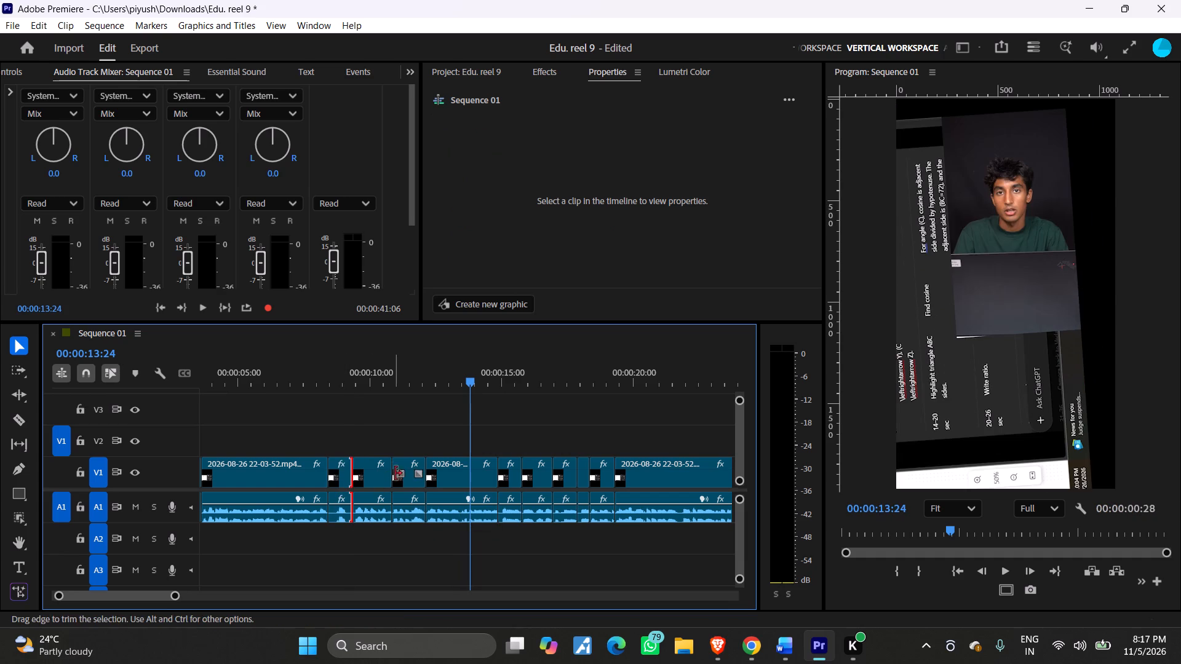
{"action": "left_click_drag", "start_coordinate": [372, 357], "coordinate": [340, 377]}
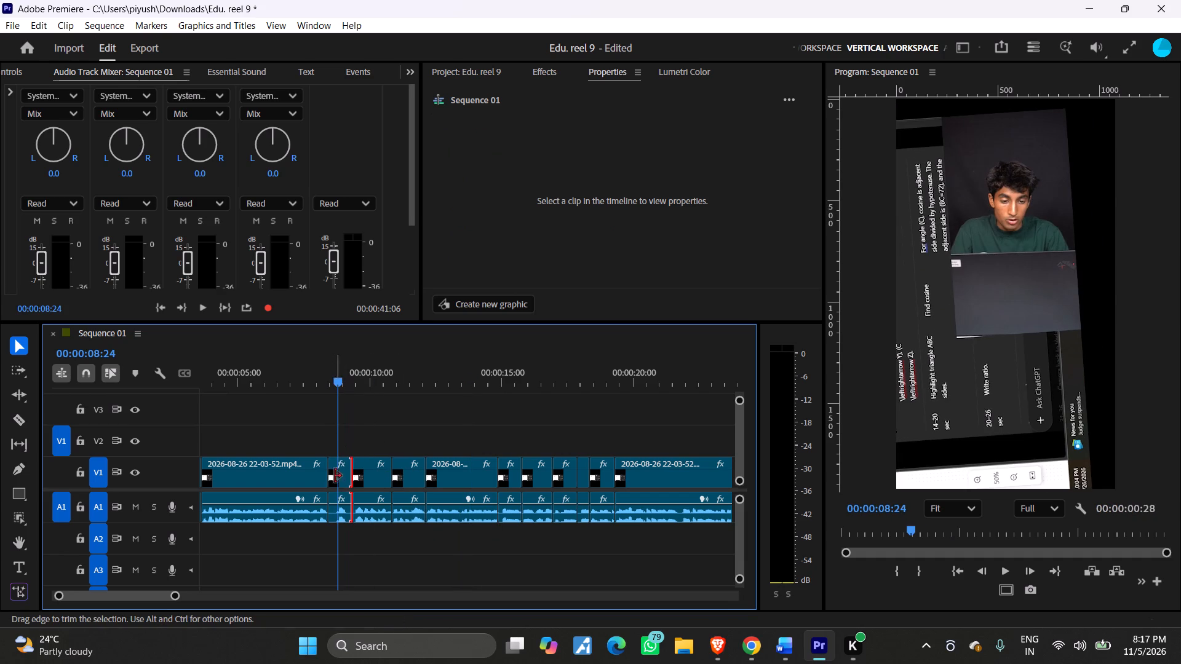
{"action": "left_click", "coordinate": [329, 479]}
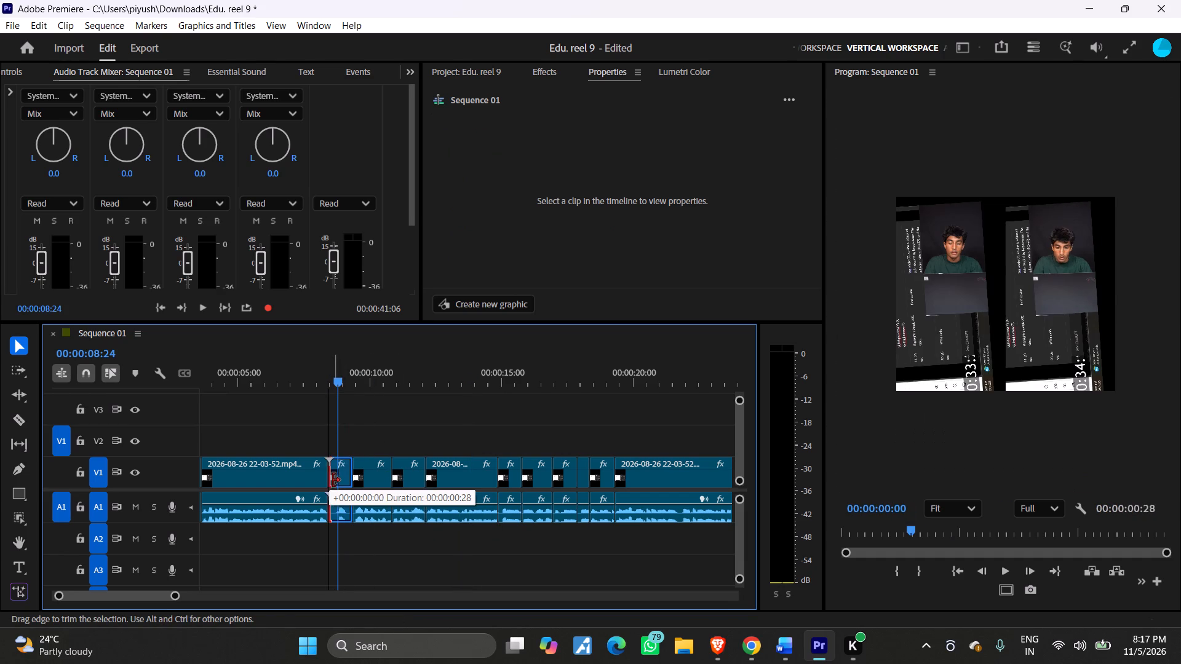
{"action": "left_click_drag", "start_coordinate": [173, 597], "coordinate": [92, 606]}
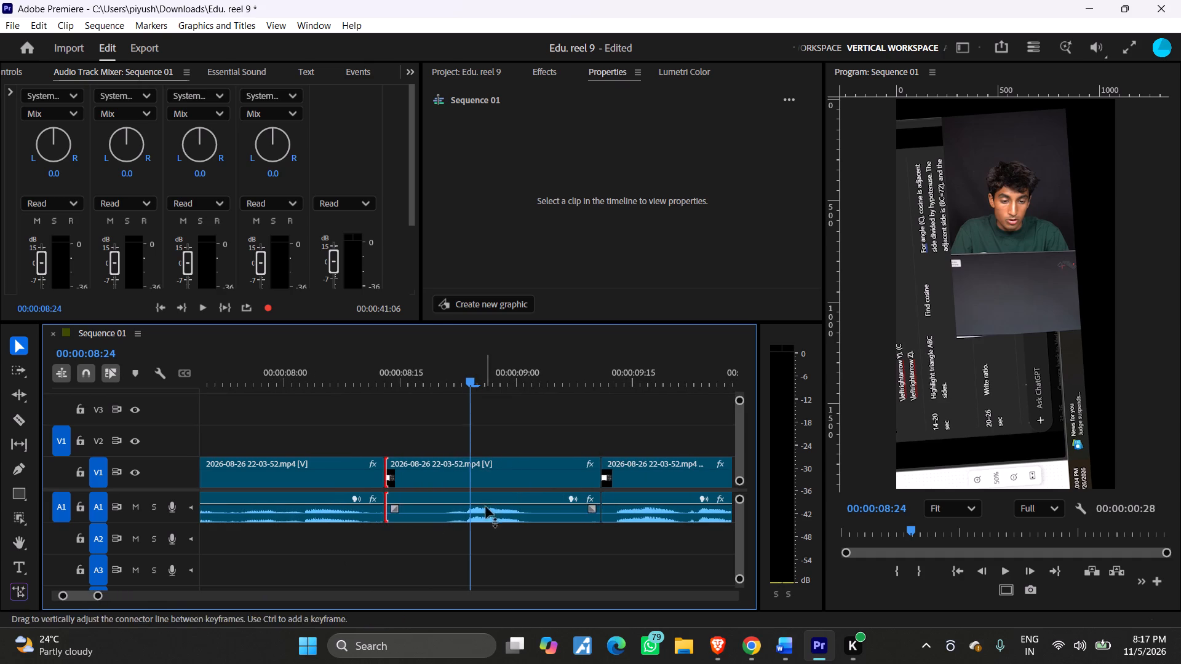
{"action": "left_click_drag", "start_coordinate": [388, 479], "coordinate": [431, 483]}
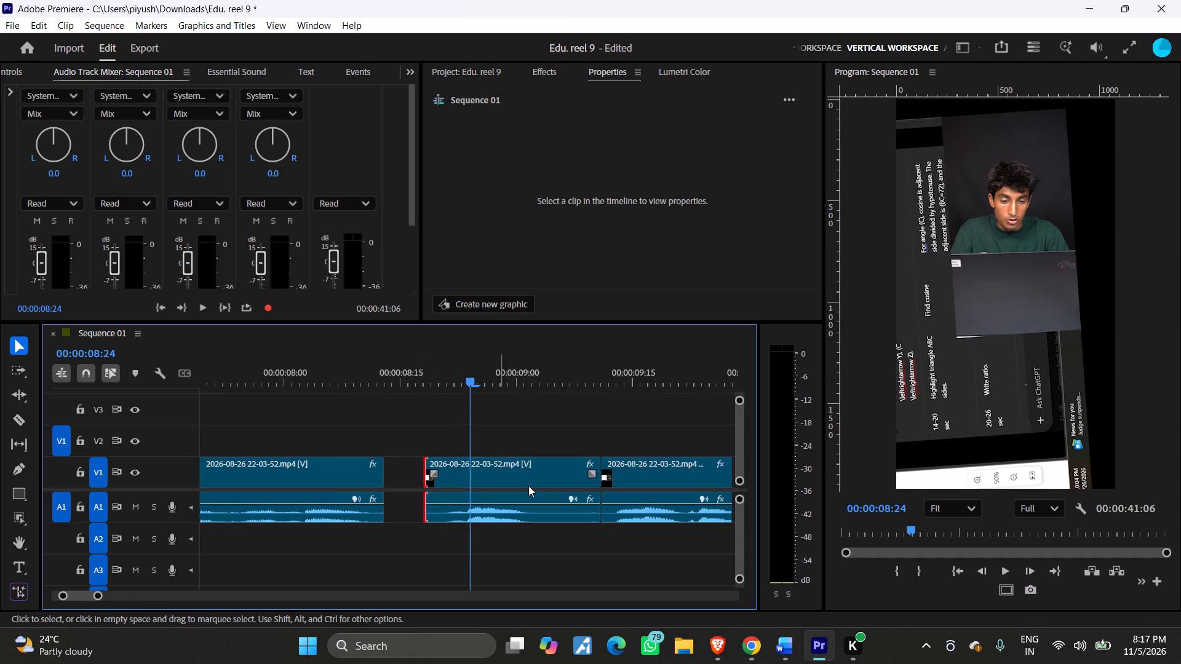
{"action": "left_click_drag", "start_coordinate": [598, 489], "coordinate": [579, 494]}
{"action": "left_click", "coordinate": [587, 481]}
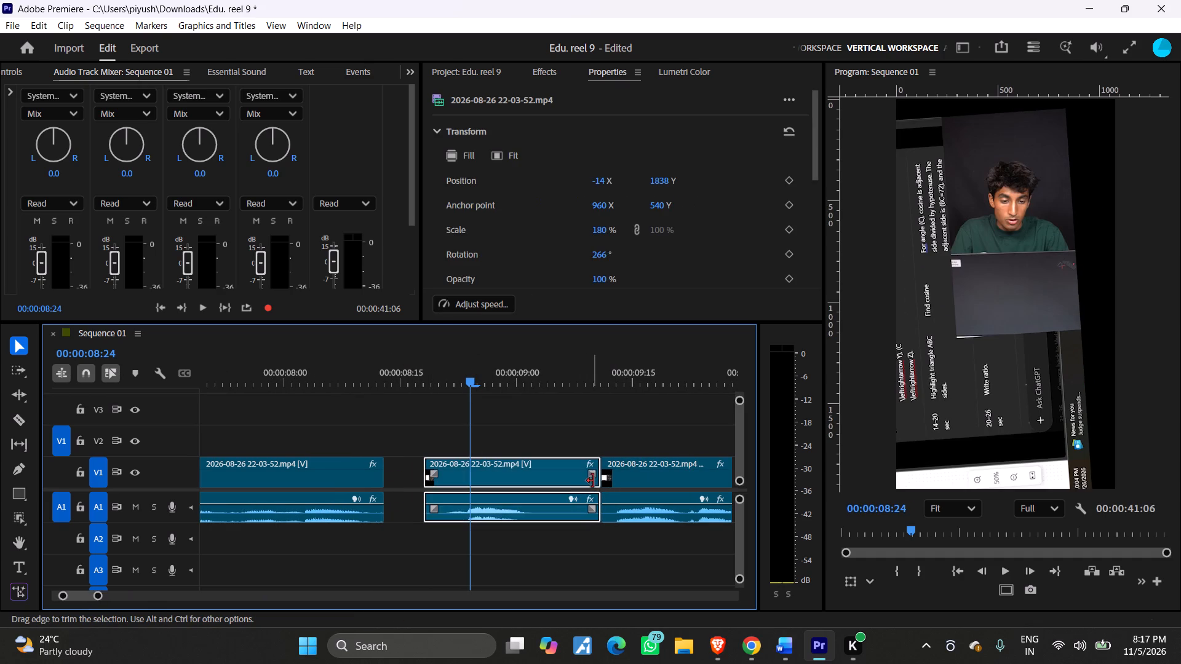
{"action": "left_click_drag", "start_coordinate": [593, 481], "coordinate": [559, 485]}
{"action": "left_click_drag", "start_coordinate": [530, 482], "coordinate": [499, 481]}
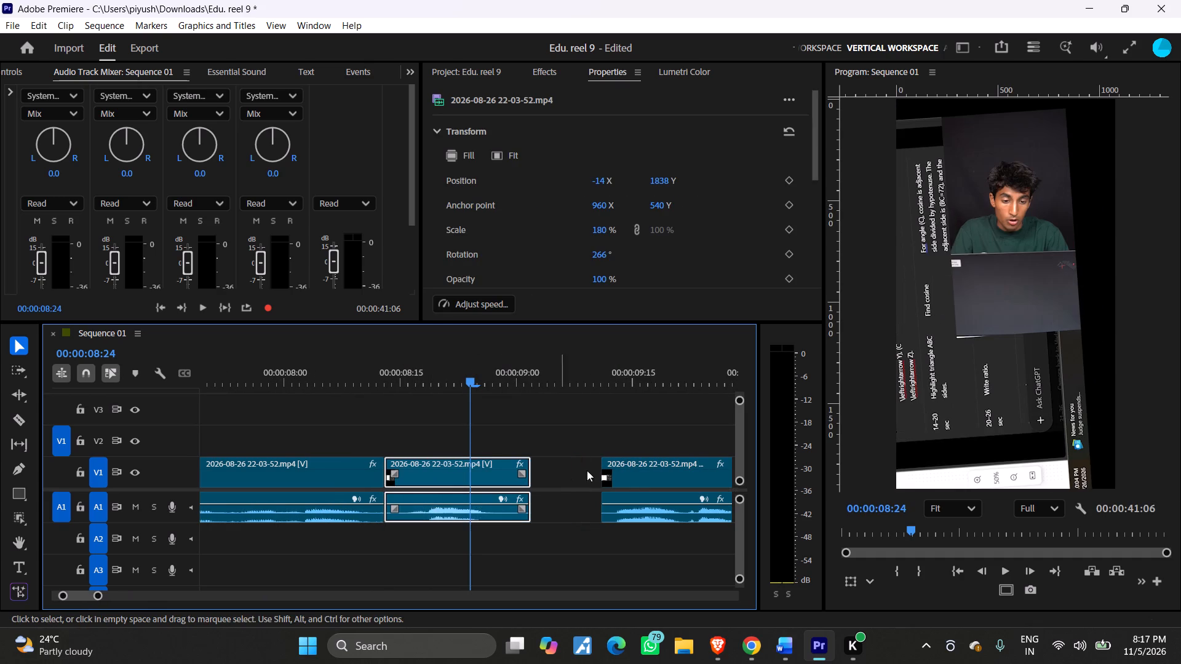
Move all the clips after the trimmed one earlier together to close the roughly 9-frame gap near 00:00:09:02.
{"action": "left_click_drag", "start_coordinate": [95, 598], "coordinate": [130, 599]}
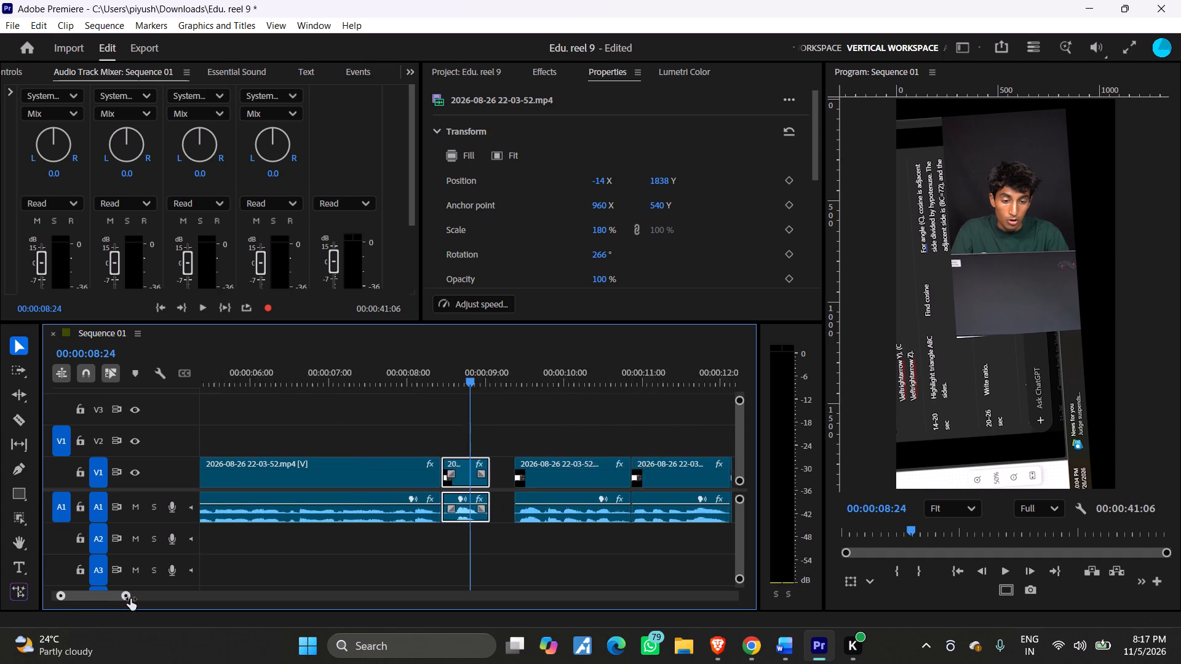
{"action": "left_click_drag", "start_coordinate": [130, 599], "coordinate": [164, 599]}
{"action": "left_click_drag", "start_coordinate": [498, 434], "coordinate": [813, 536]}
{"action": "left_click_drag", "start_coordinate": [178, 595], "coordinate": [137, 599]}
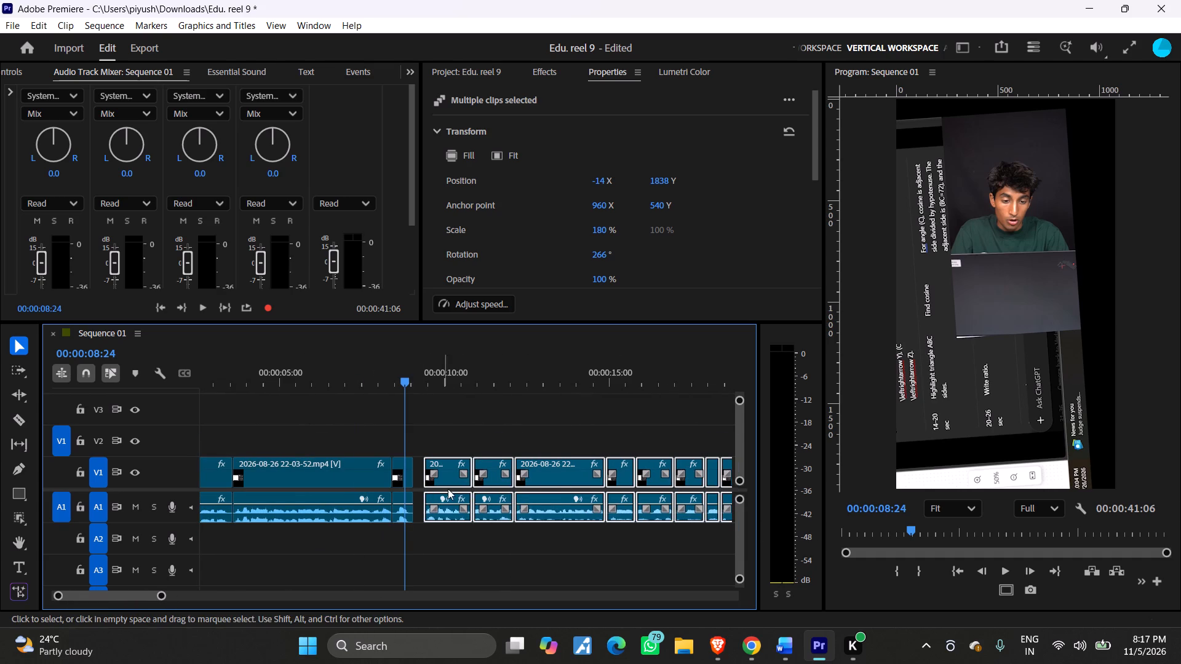
{"action": "left_click_drag", "start_coordinate": [448, 479], "coordinate": [438, 480]}
Play from 00:00:07:12 to about 00:00:25:25 to check the new join and the cuts that follow.
{"action": "left_click_drag", "start_coordinate": [401, 382], "coordinate": [356, 396]}
{"action": "key", "text": "space"}
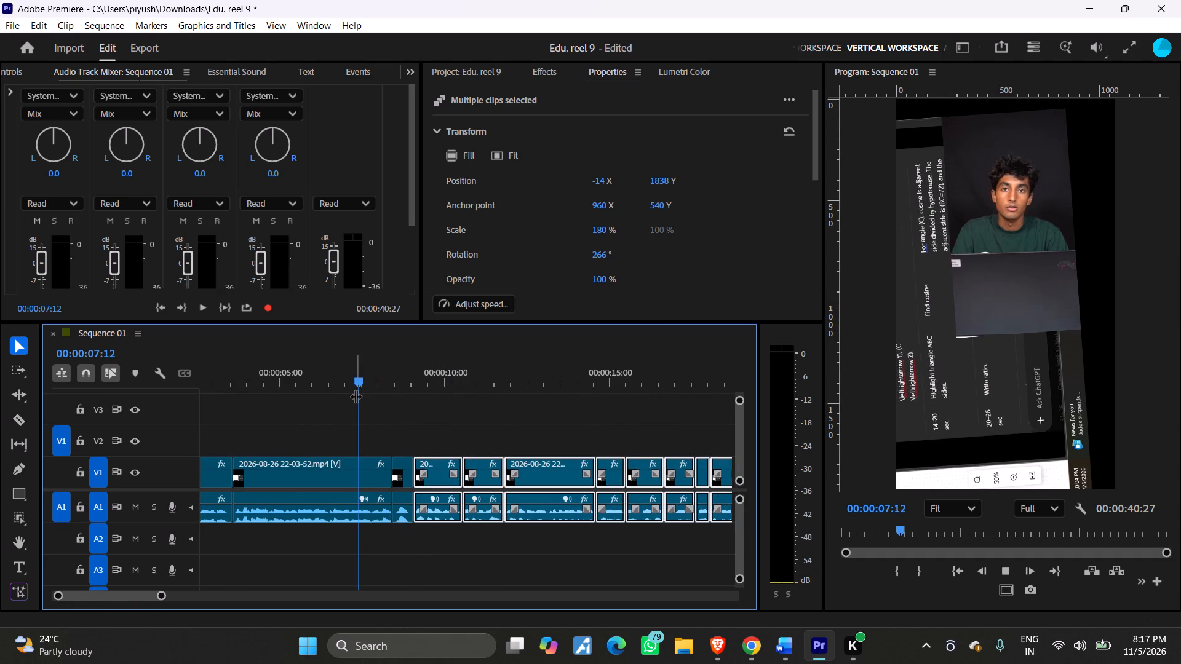
{"action": "key", "text": "space"}
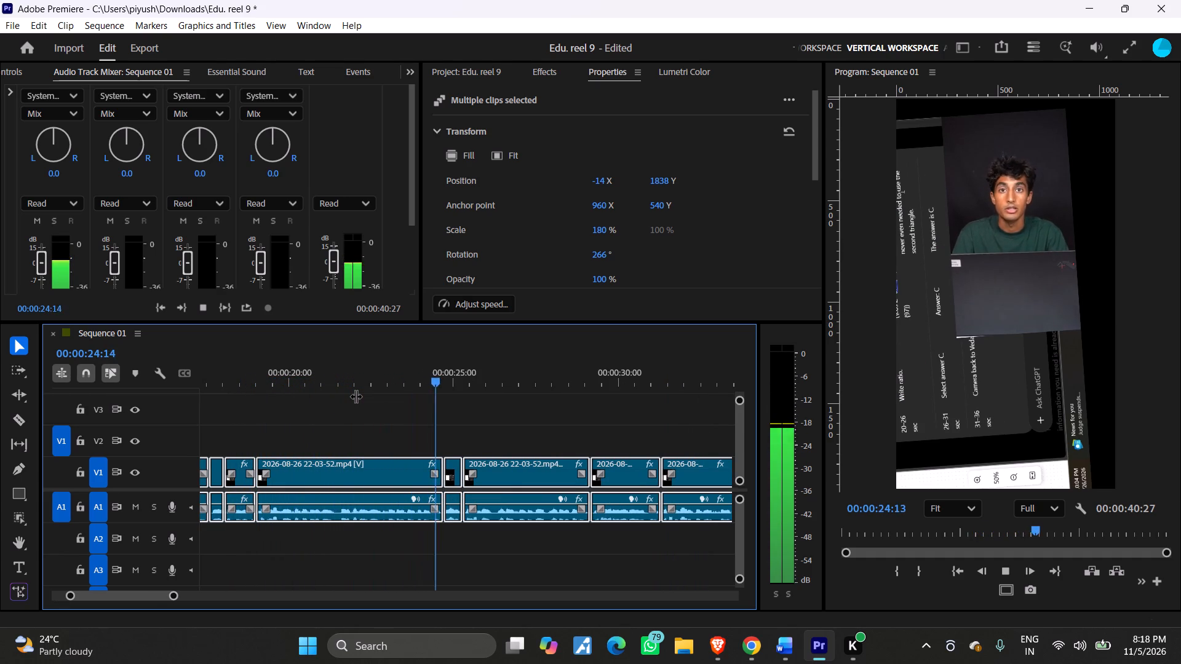
{"action": "key", "text": "space"}
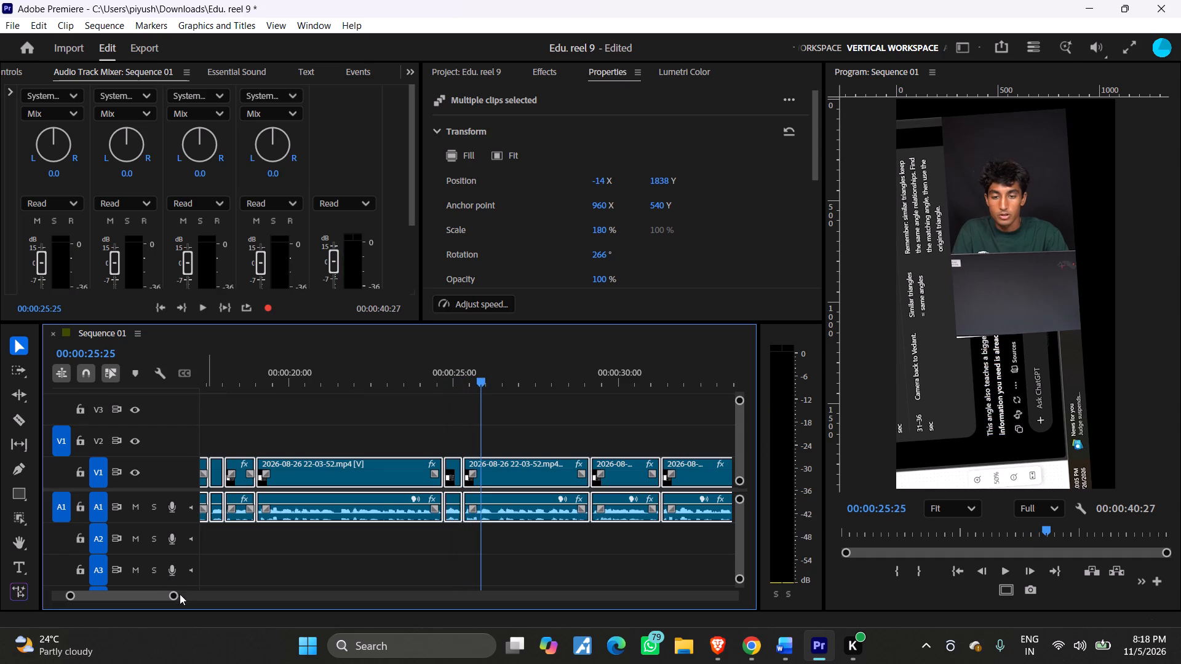
Select all the clips in the sequence, try to duplicate them onto the track above, and replay the opening from 00:00:00:00.
{"action": "left_click_drag", "start_coordinate": [173, 594], "coordinate": [407, 608]}
{"action": "left_click", "coordinate": [420, 486]}
{"action": "left_click_drag", "start_coordinate": [364, 463], "coordinate": [250, 471]}
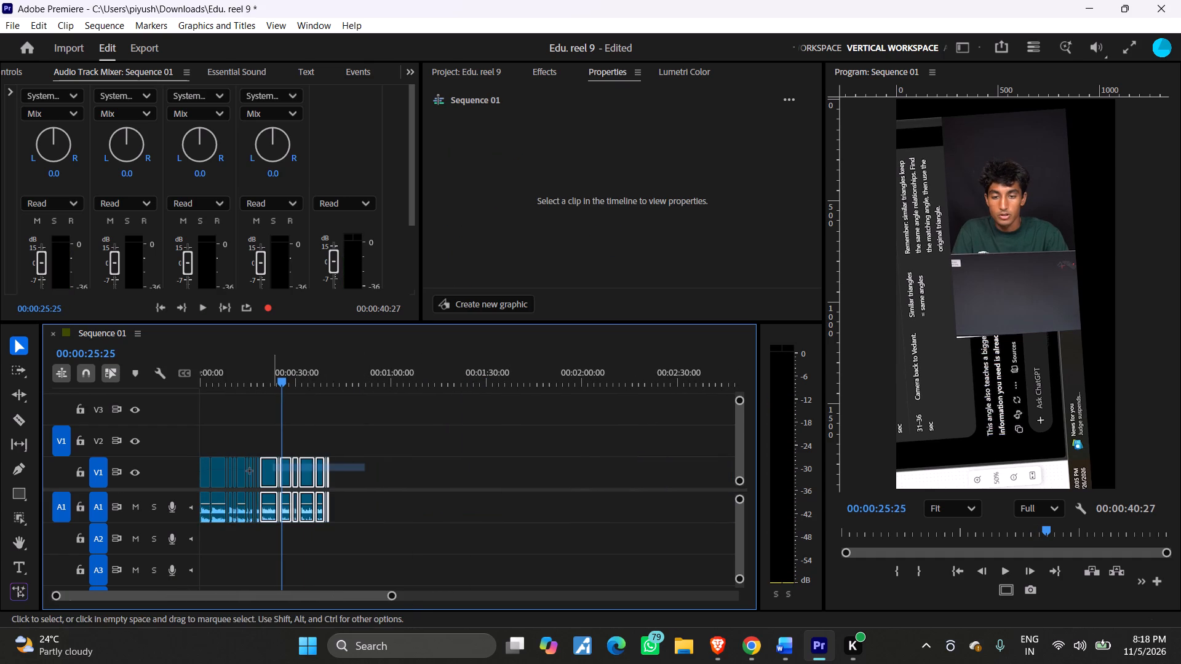
{"action": "left_click_drag", "start_coordinate": [250, 471], "coordinate": [174, 471]}
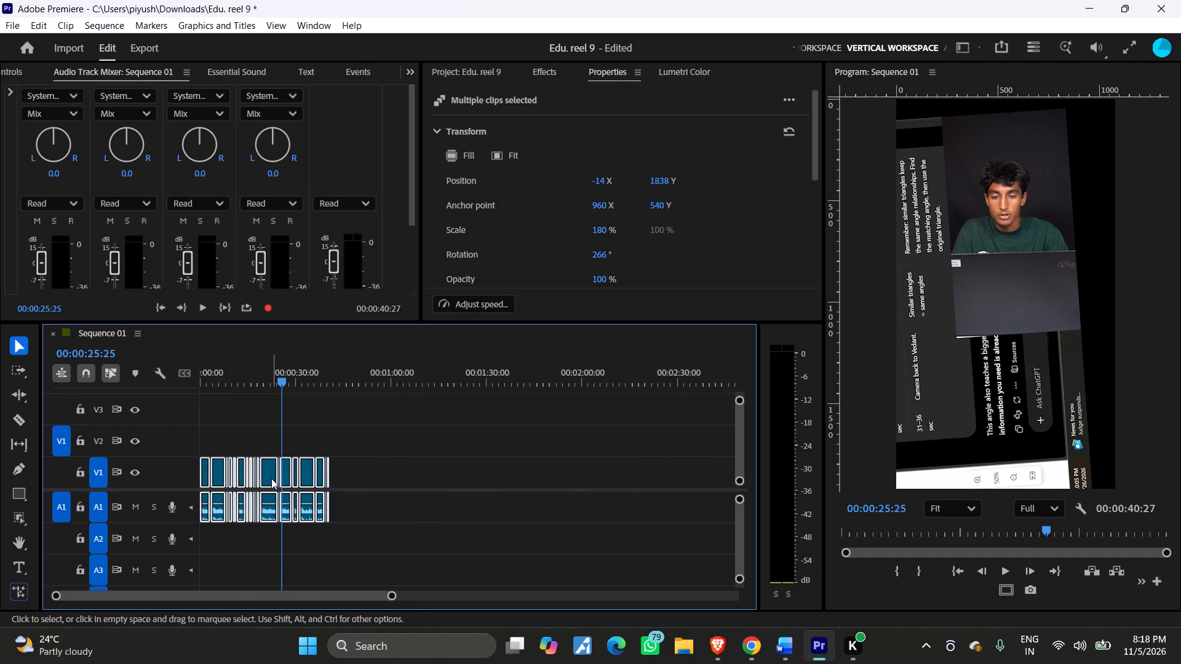
{"action": "left_click_drag", "start_coordinate": [271, 478], "coordinate": [261, 462], "text": "alt"}
{"action": "left_click_drag", "start_coordinate": [280, 375], "coordinate": [141, 406]}
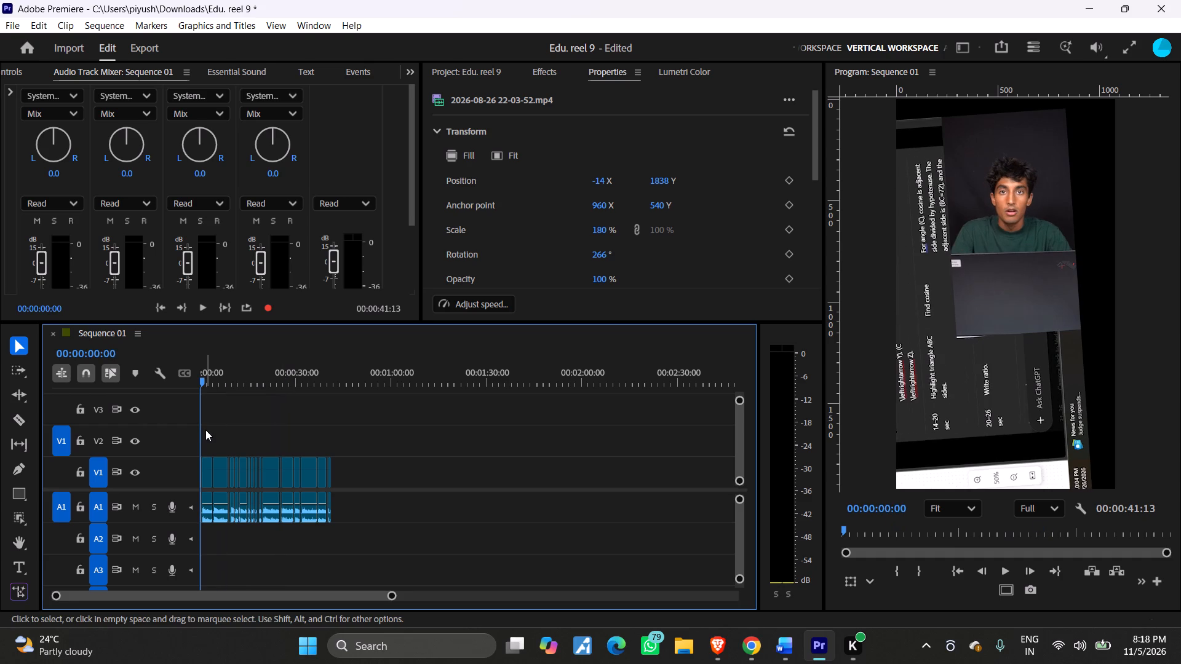
{"action": "key", "text": "space"}
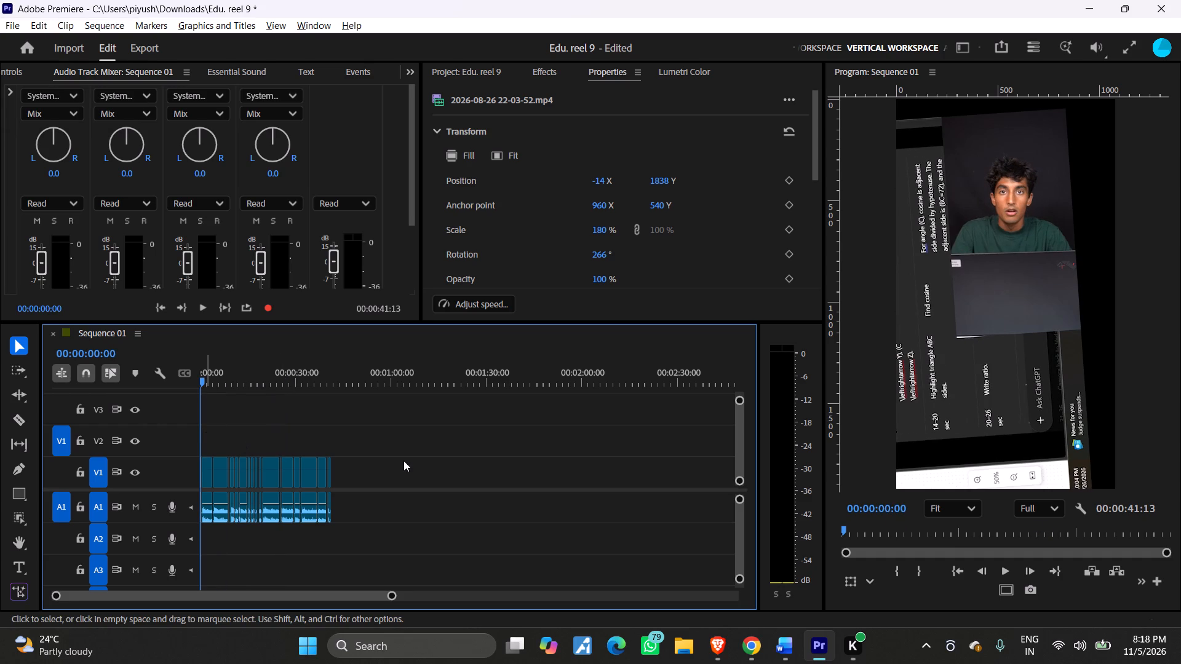
{"action": "left_click", "coordinate": [404, 460]}
{"action": "key", "text": "space"}
{"action": "key", "text": "space"}
Duplicate all the V1 video clips onto track V2, directly above the originals with the same timing.
{"action": "left_click_drag", "start_coordinate": [372, 472], "coordinate": [370, 471]}
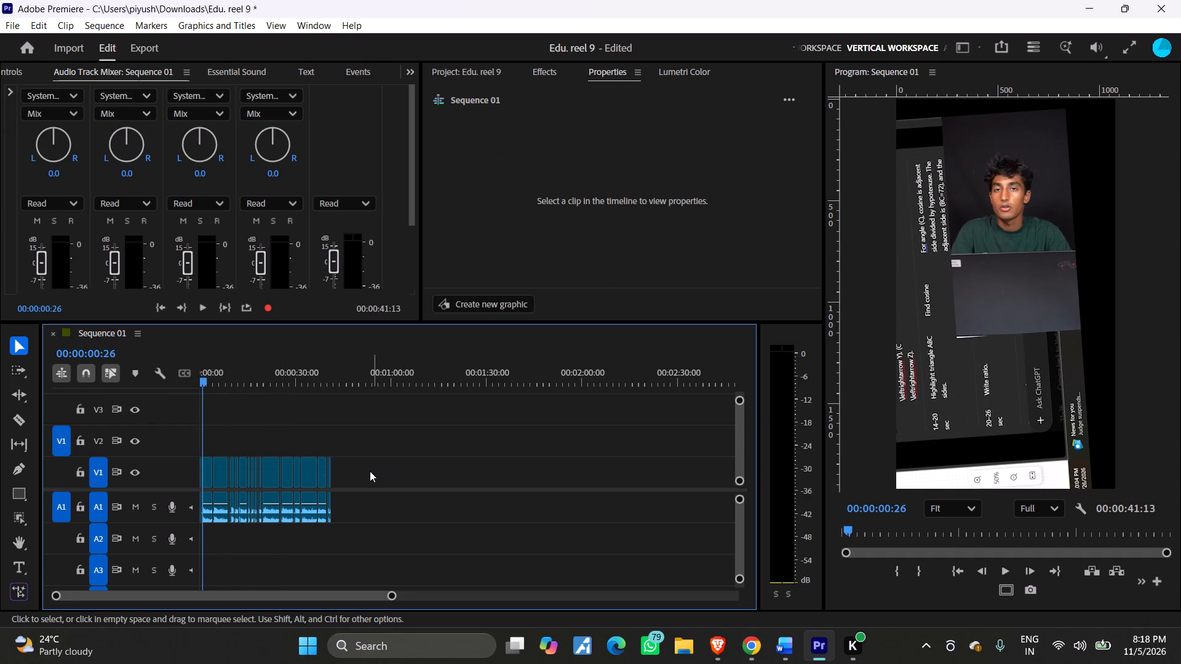
{"action": "left_click_drag", "start_coordinate": [370, 471], "coordinate": [170, 476]}
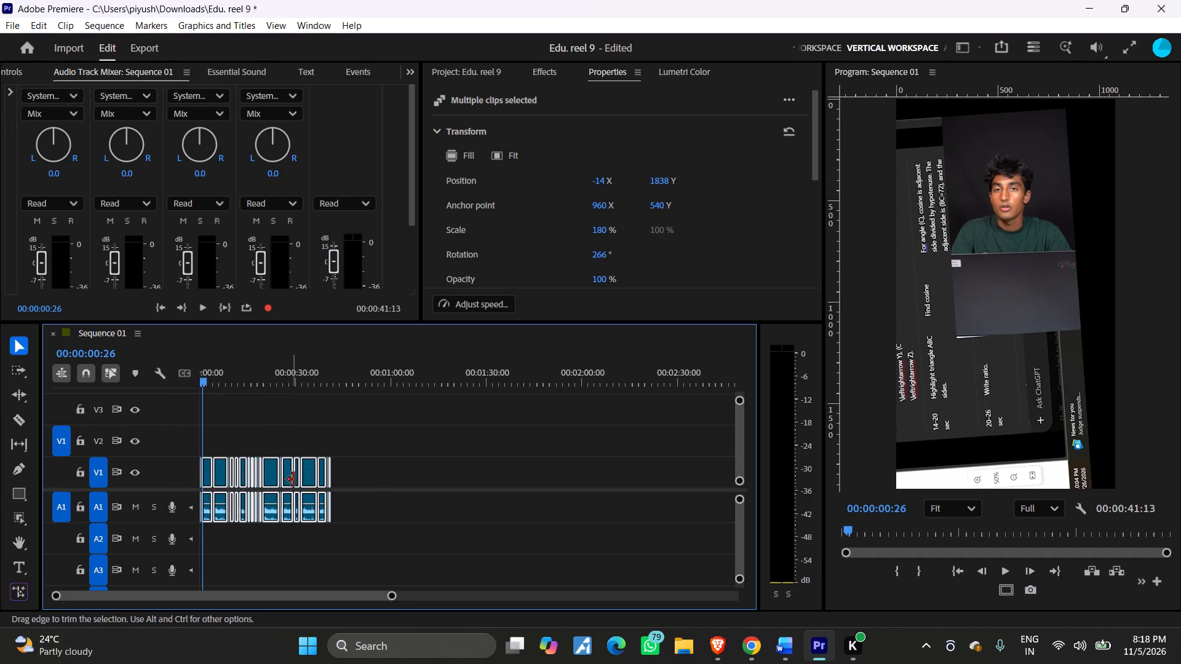
{"action": "left_click_drag", "start_coordinate": [309, 477], "coordinate": [301, 452], "text": "alt"}
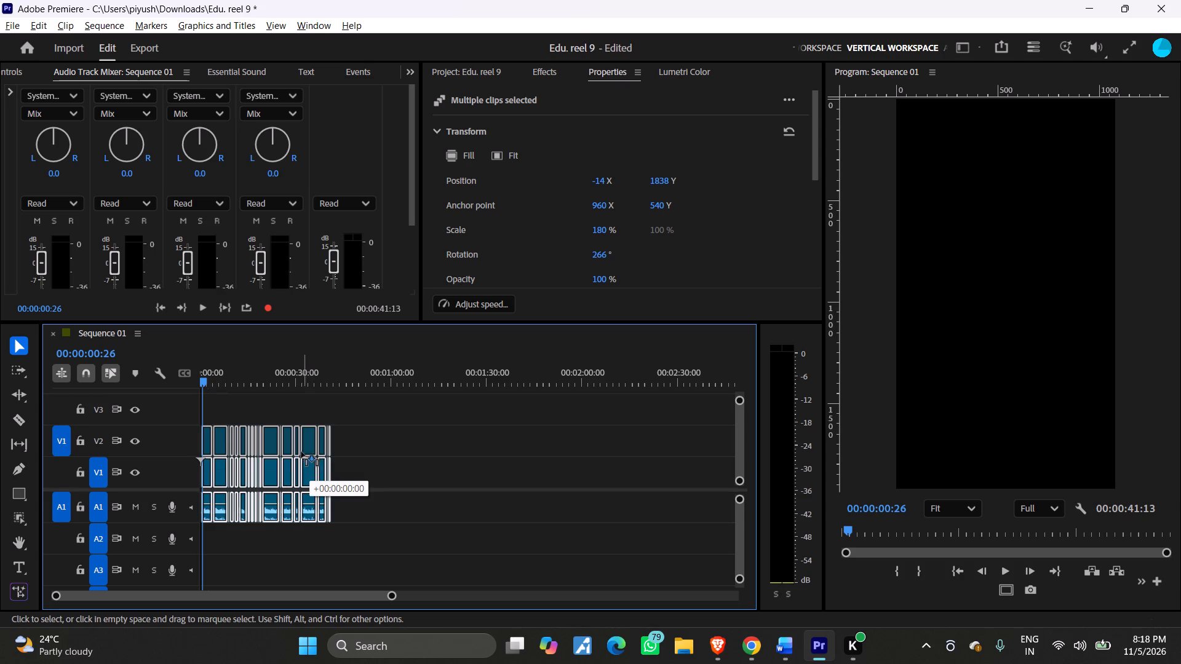
{"action": "left_click_drag", "start_coordinate": [301, 452], "coordinate": [298, 450], "text": "alt"}
{"action": "left_click", "coordinate": [306, 443]}
Duplicate all the V1 video clips again onto track V3, aligned with the originals.
{"action": "left_click_drag", "start_coordinate": [375, 472], "coordinate": [325, 472]}
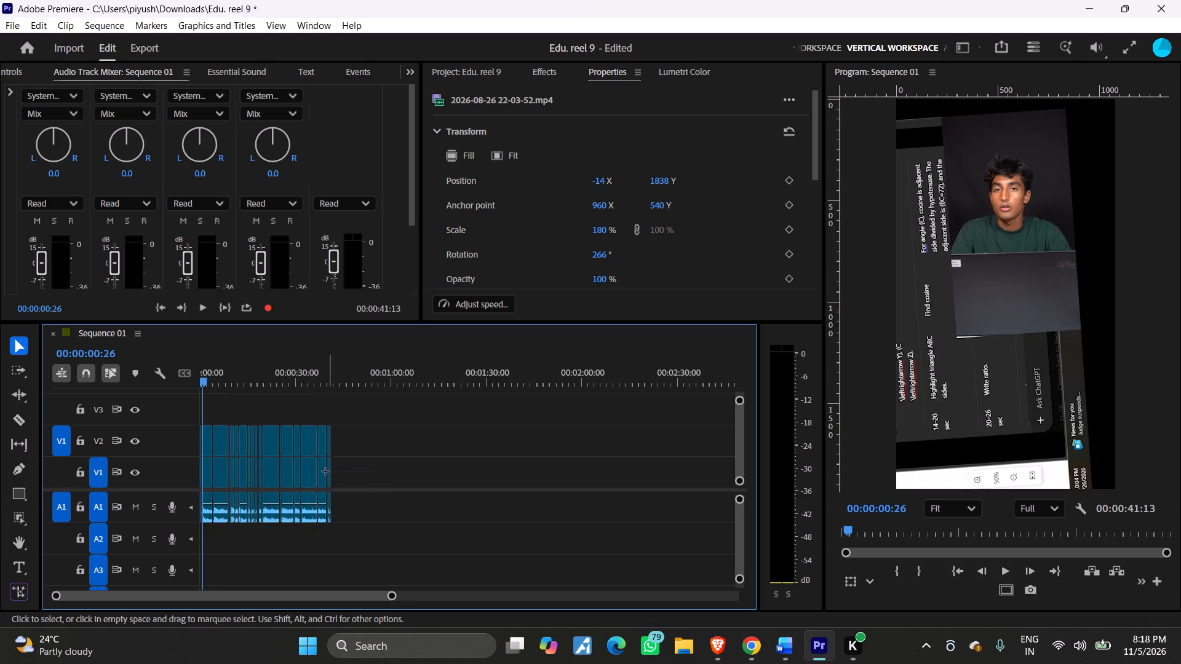
{"action": "left_click_drag", "start_coordinate": [325, 472], "coordinate": [176, 485]}
{"action": "left_click_drag", "start_coordinate": [312, 473], "coordinate": [303, 441], "text": "alt"}
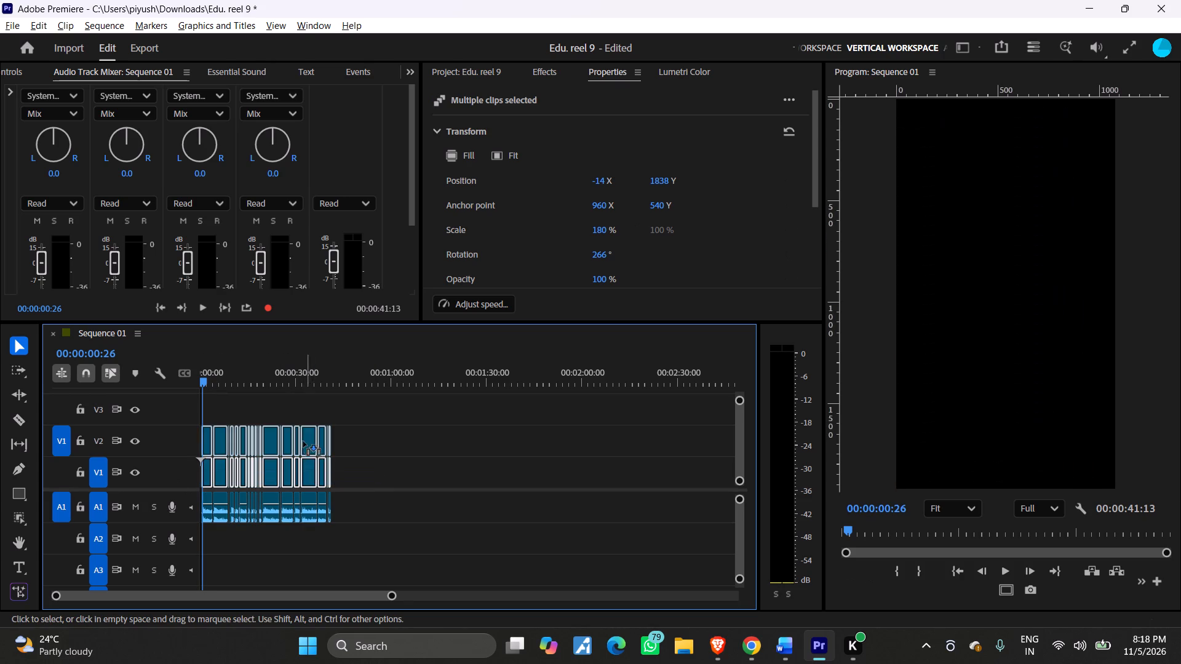
{"action": "left_click_drag", "start_coordinate": [303, 441], "coordinate": [300, 419], "text": "alt"}
{"action": "left_click", "coordinate": [392, 460]}
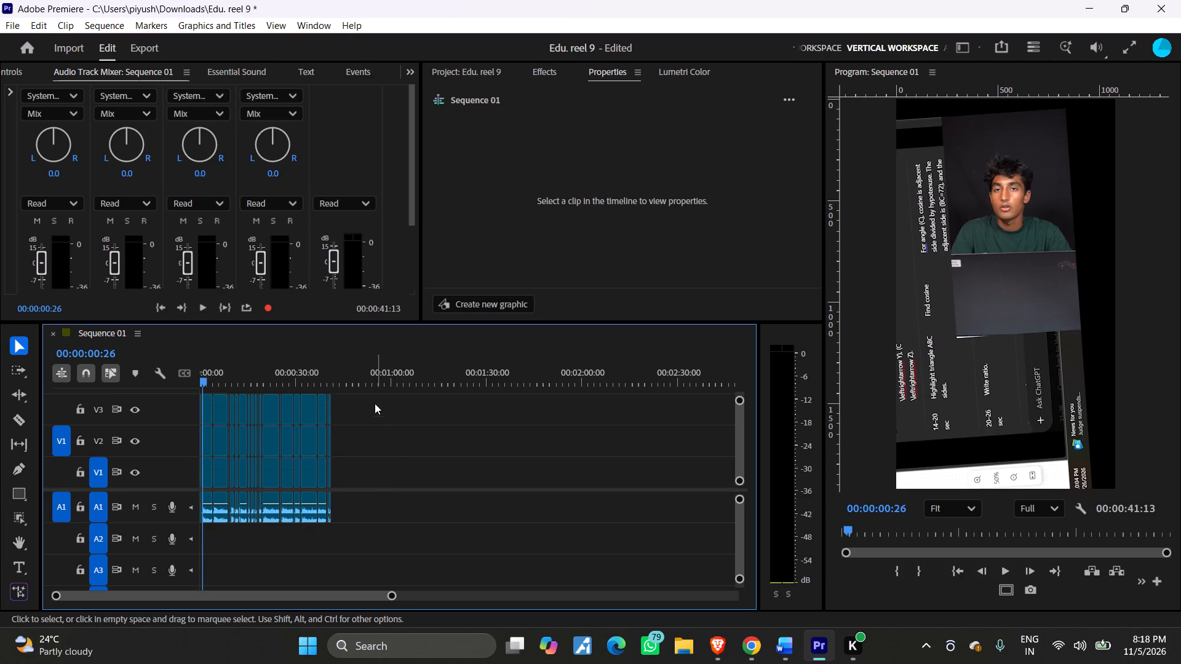
Nest all the video clips on track V1 into a sequence named subject.
{"action": "left_click_drag", "start_coordinate": [354, 376], "coordinate": [137, 383]}
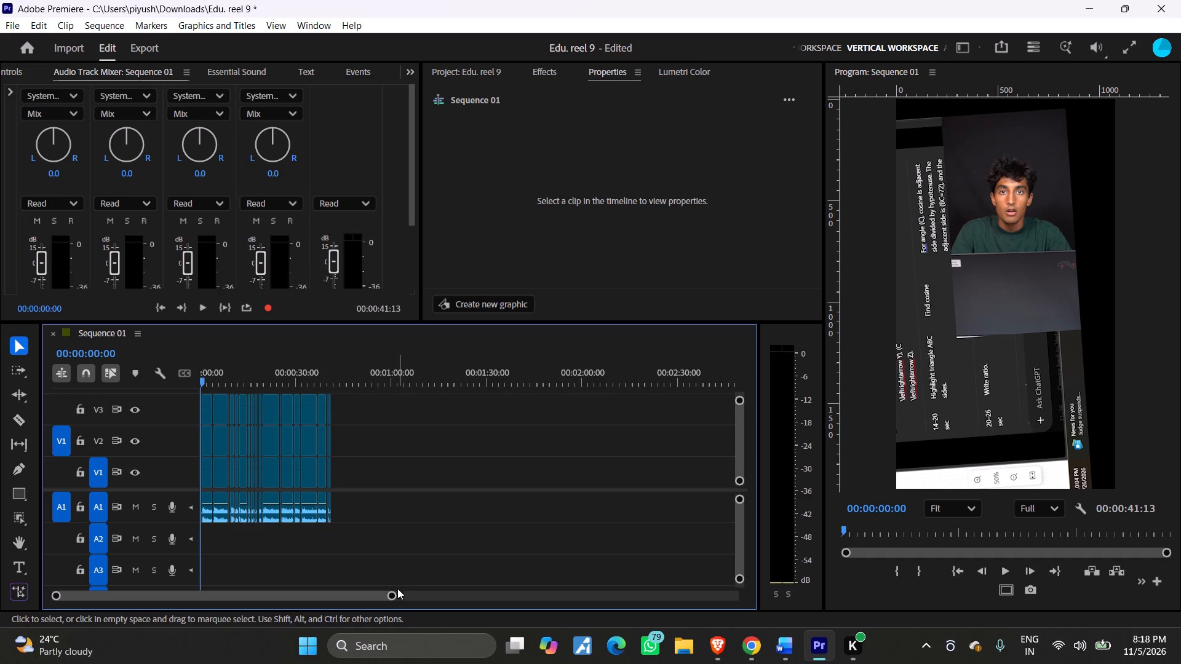
{"action": "left_click_drag", "start_coordinate": [392, 595], "coordinate": [244, 599]}
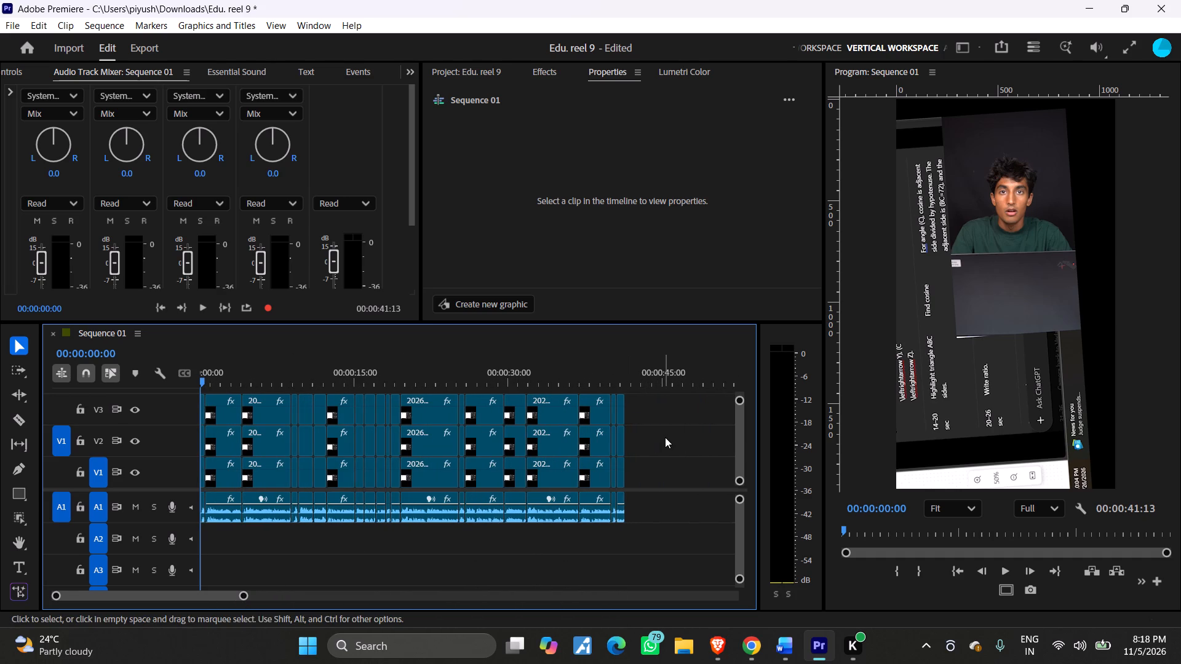
{"action": "left_click", "coordinate": [665, 437]}
{"action": "left_click_drag", "start_coordinate": [663, 474], "coordinate": [298, 490]}
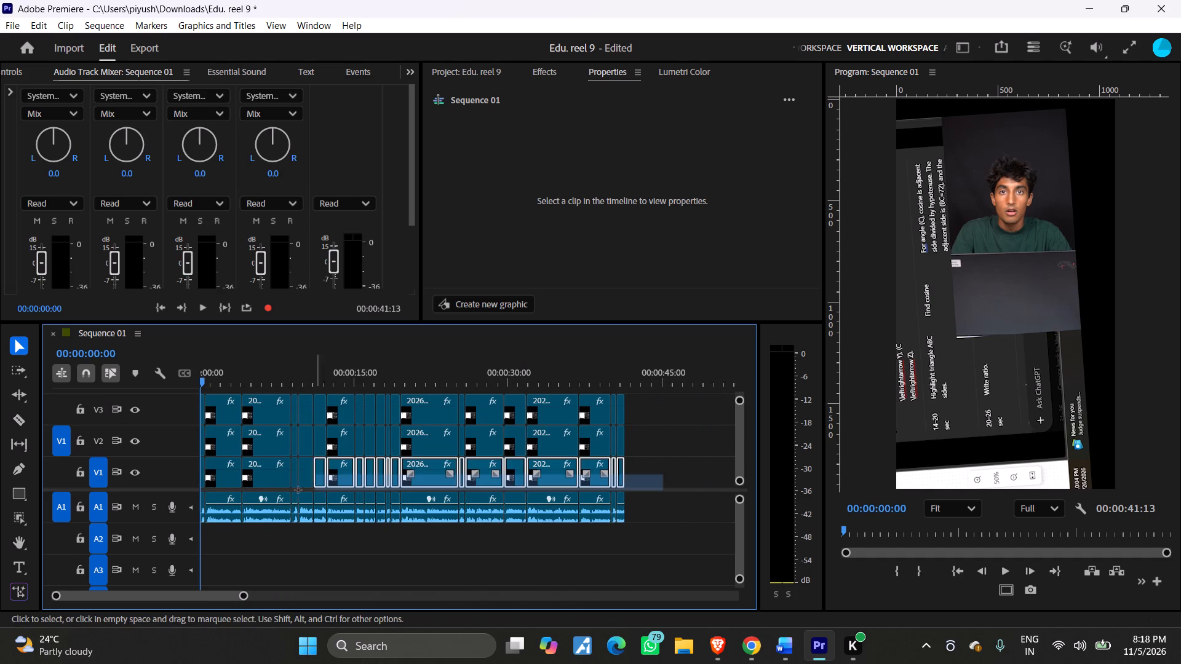
{"action": "left_click_drag", "start_coordinate": [298, 490], "coordinate": [188, 490]}
{"action": "right_click", "coordinate": [269, 476]}
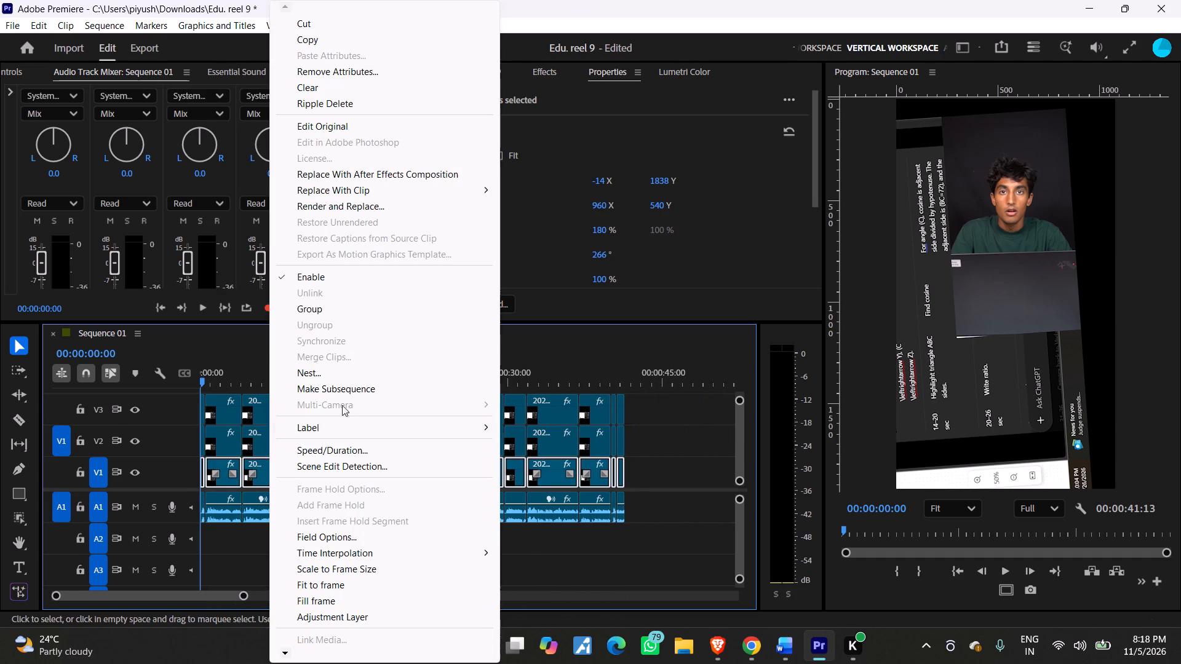
{"action": "left_click", "coordinate": [338, 373]}
{"action": "type", "text": "su"}
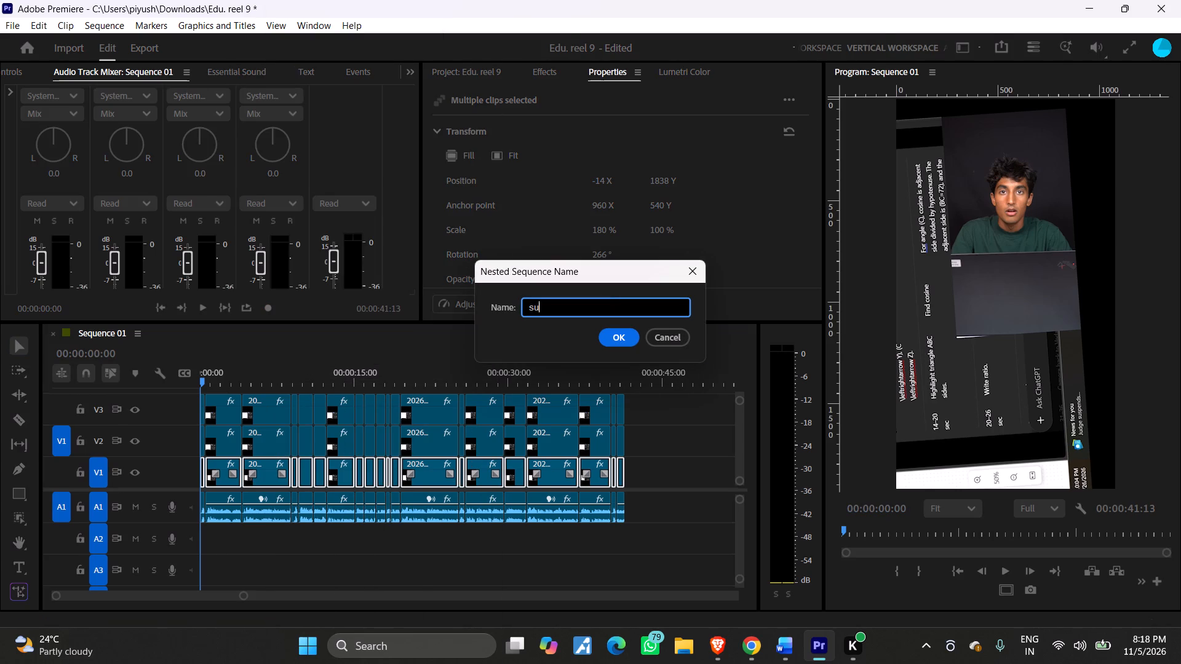
{"action": "key", "text": "BackSpace"}
{"action": "key", "text": "BackSpace"}
{"action": "key", "text": "BackSpace"}
{"action": "key", "text": "BackSpace"}
{"action": "key", "text": "BackSpace"}
{"action": "key", "text": "BackSpace"}
{"action": "type", "text": "subjec"}
{"action": "key", "text": "t"}
{"action": "key", "text": "Return"}
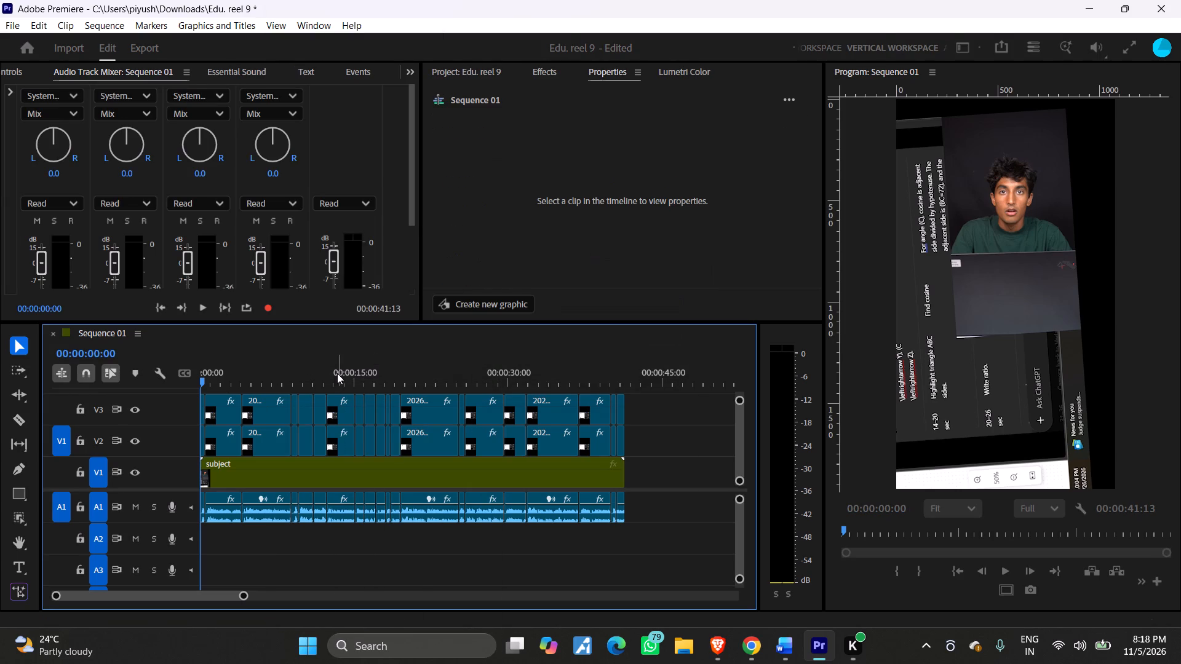
Select all the clips on track V2 and hide the output of tracks V1 and V3.
{"action": "left_click_drag", "start_coordinate": [659, 441], "coordinate": [198, 430]}
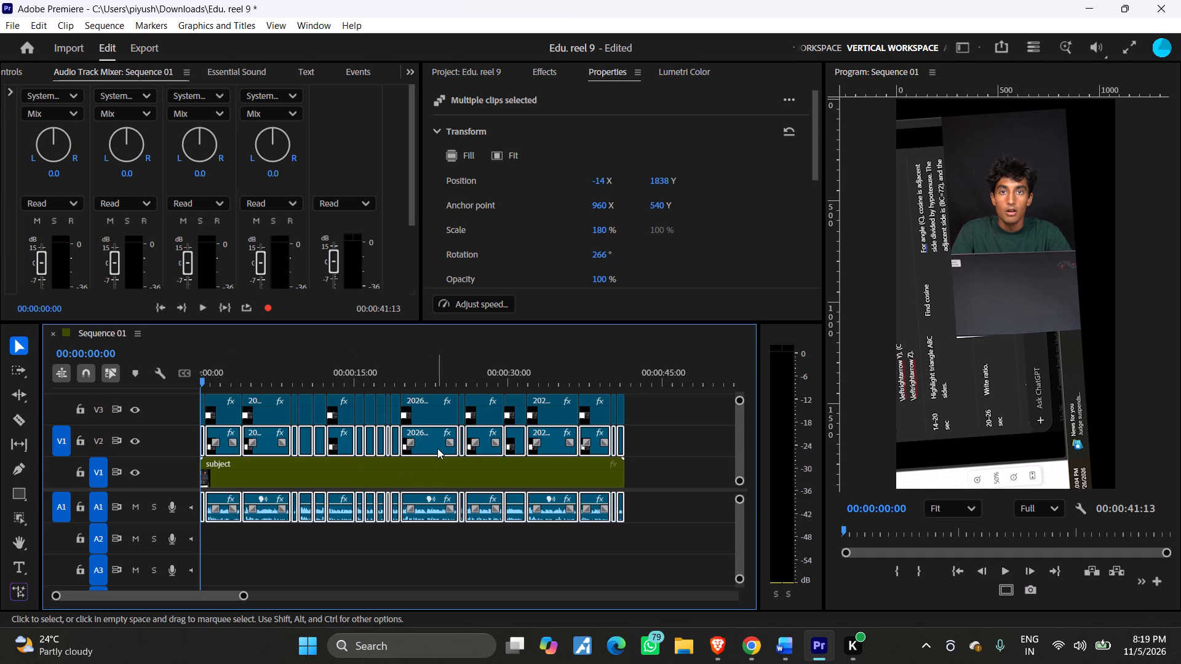
{"action": "left_click", "coordinate": [139, 469]}
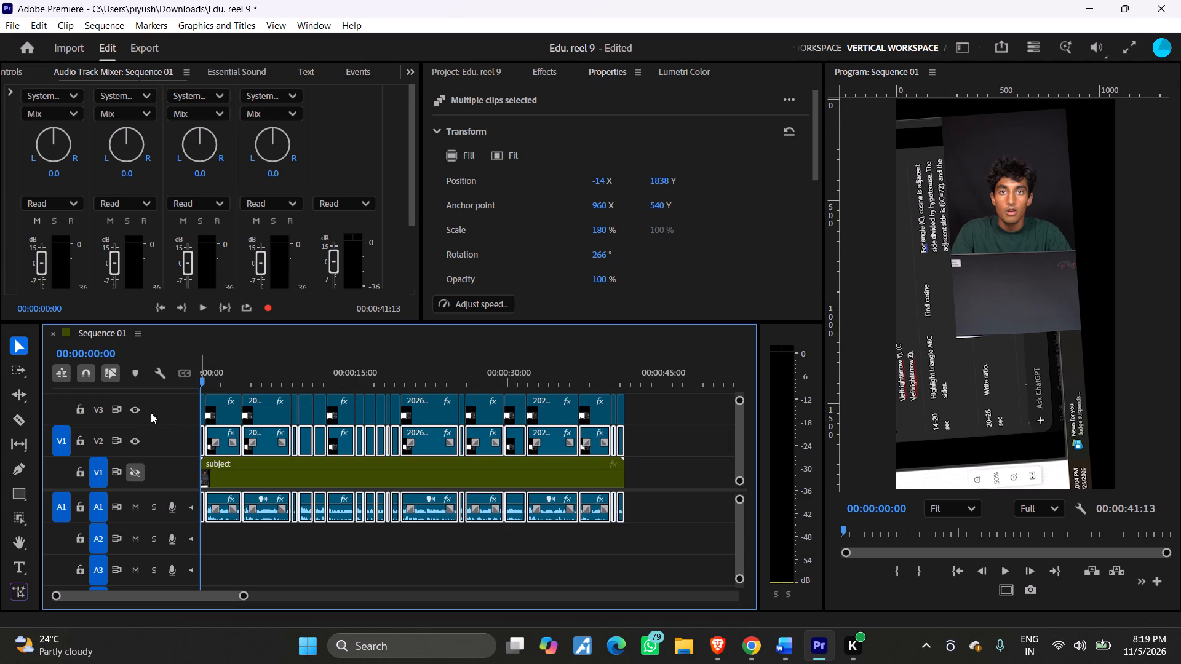
{"action": "left_click", "coordinate": [138, 410]}
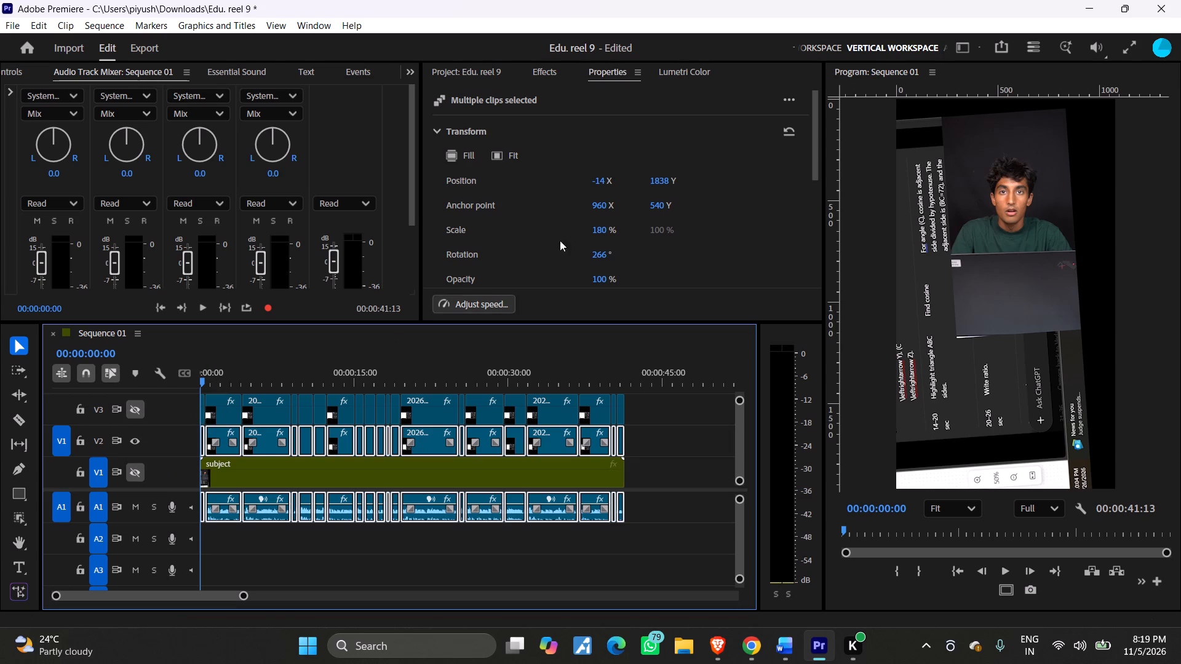
Set the selected V2 clips' rotation to 0° and scale to 100%, with the vertical position at 1333.
{"action": "triple_click", "coordinate": [600, 252]}
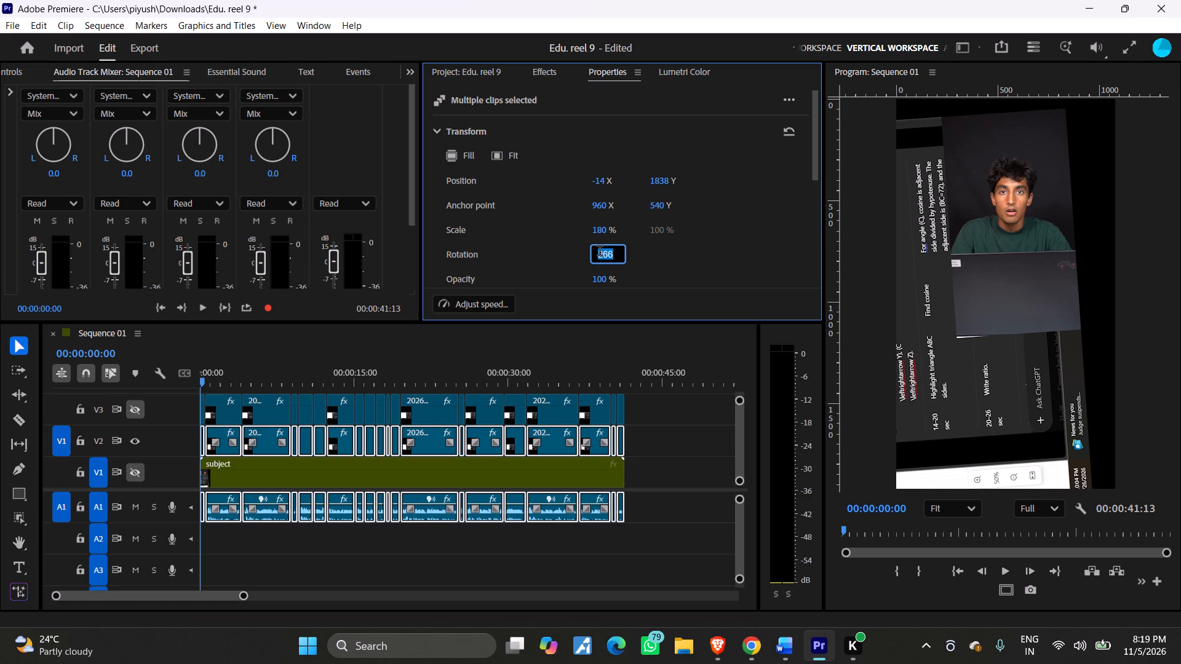
{"action": "key", "text": "0"}
{"action": "left_click", "coordinate": [739, 239]}
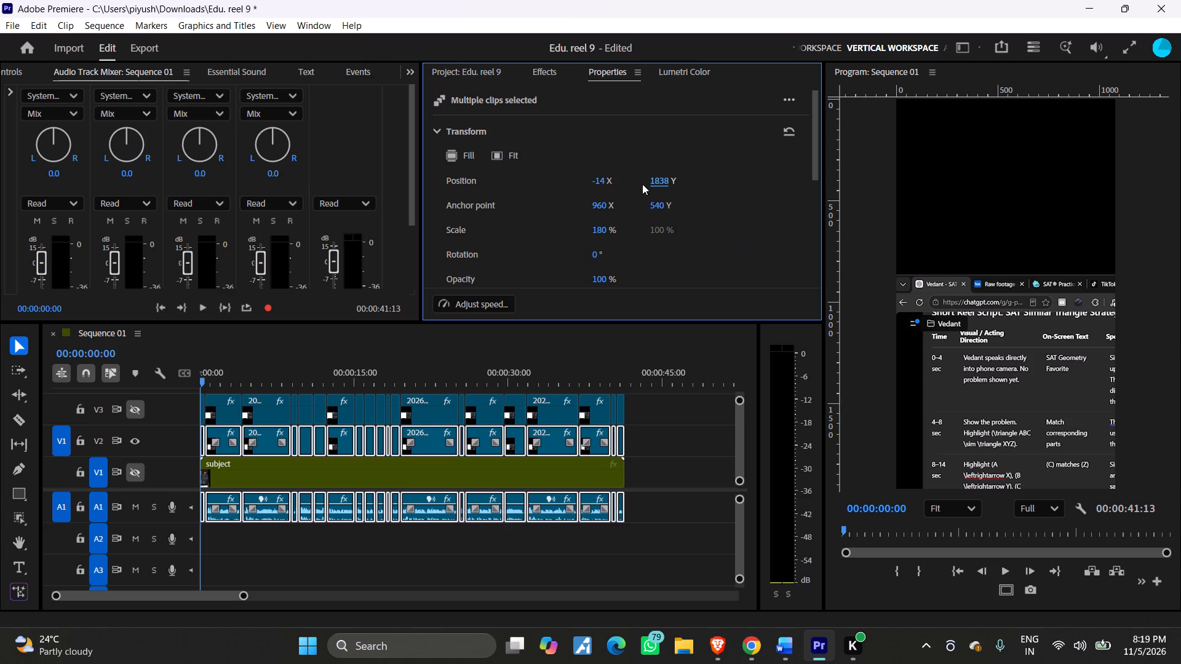
{"action": "left_click_drag", "start_coordinate": [661, 178], "coordinate": [336, 243]}
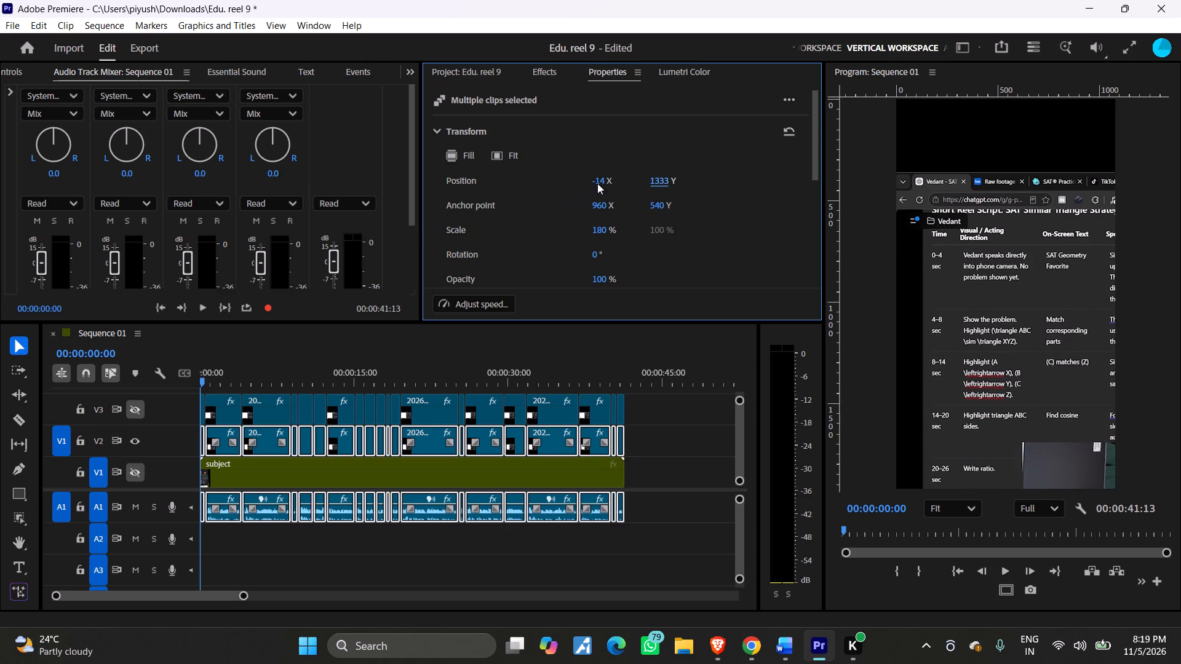
{"action": "left_click_drag", "start_coordinate": [602, 233], "coordinate": [533, 246]}
{"action": "double_click", "coordinate": [606, 232]}
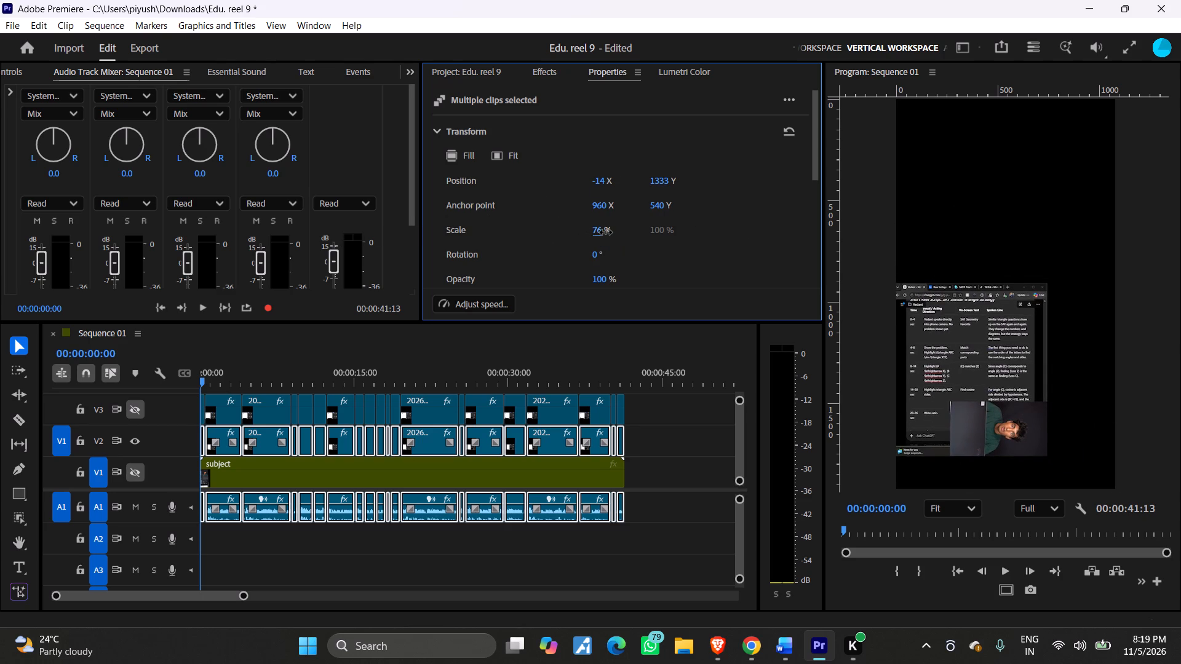
{"action": "double_click", "coordinate": [603, 232]}
{"action": "type", "text": "100"}
{"action": "left_click", "coordinate": [693, 256]}
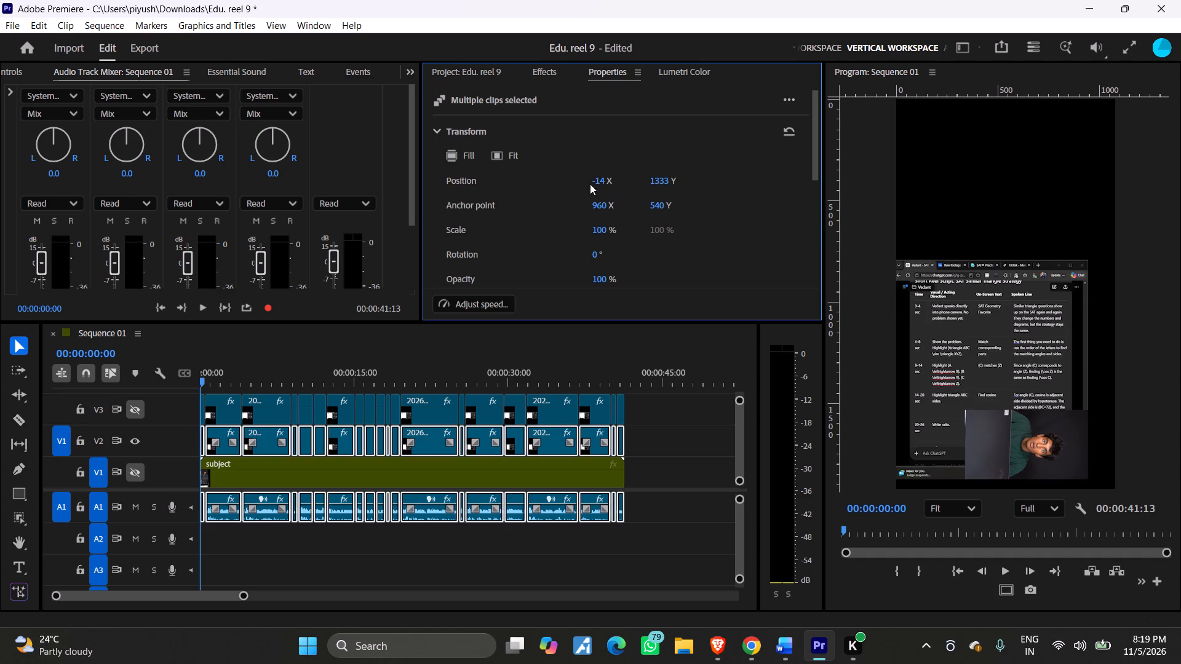
Reposition the V2 clips to X 1020, Y 861 to bring the whiteboard into the middle of the frame.
{"action": "left_click_drag", "start_coordinate": [599, 179], "coordinate": [1180, 279]}
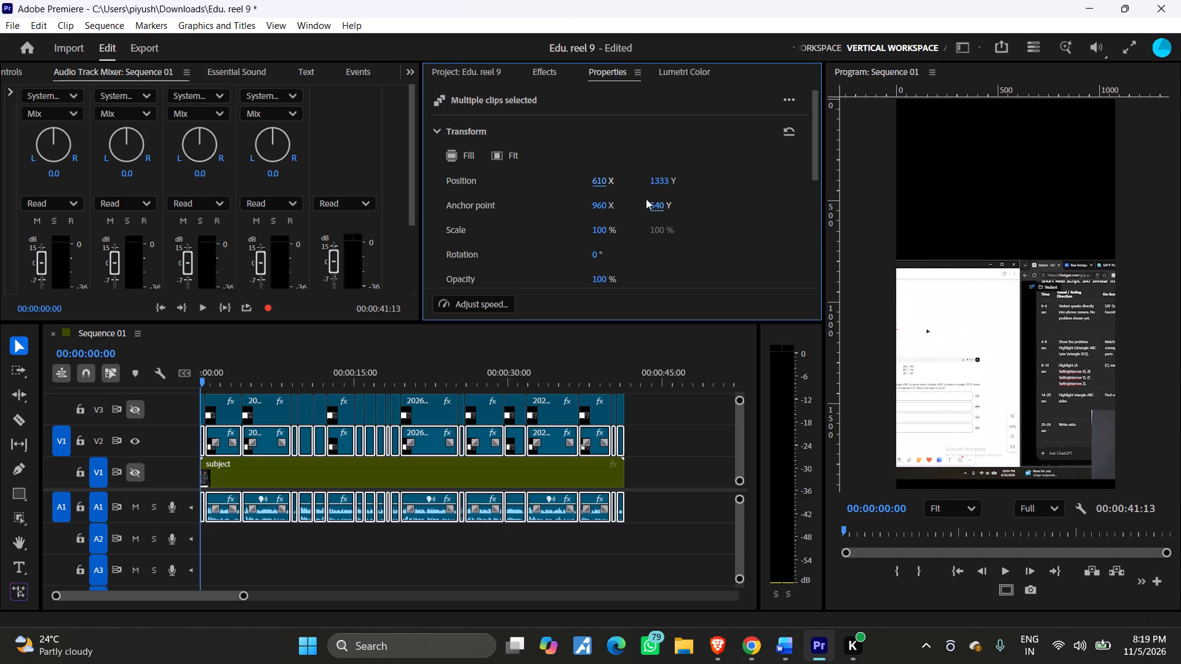
{"action": "left_click_drag", "start_coordinate": [602, 182], "coordinate": [875, 196]}
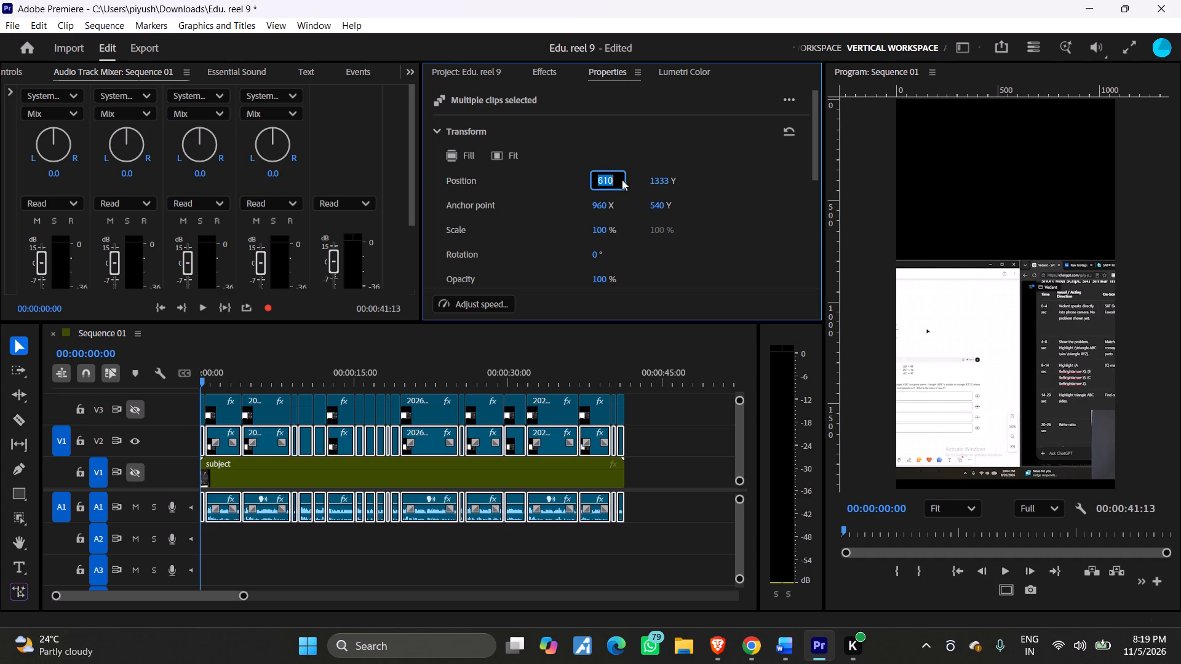
{"action": "left_click", "coordinate": [638, 188]}
{"action": "left_click_drag", "start_coordinate": [601, 175], "coordinate": [956, 216]}
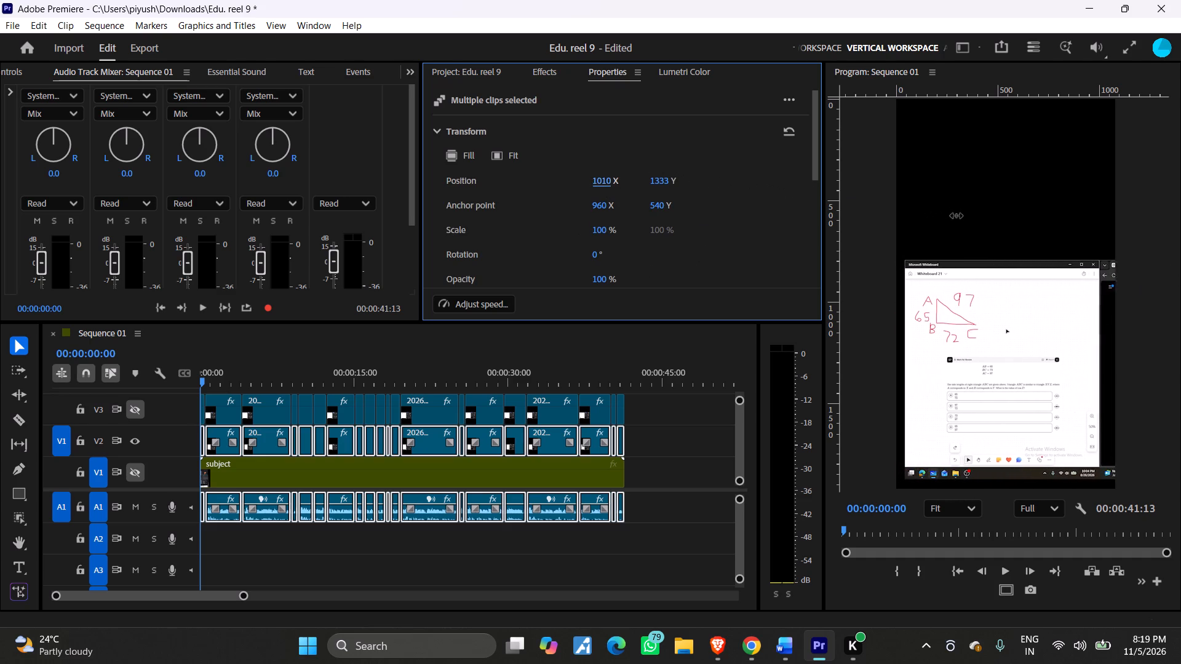
{"action": "left_click_drag", "start_coordinate": [956, 216], "coordinate": [965, 217]}
{"action": "left_click_drag", "start_coordinate": [665, 180], "coordinate": [469, 225]}
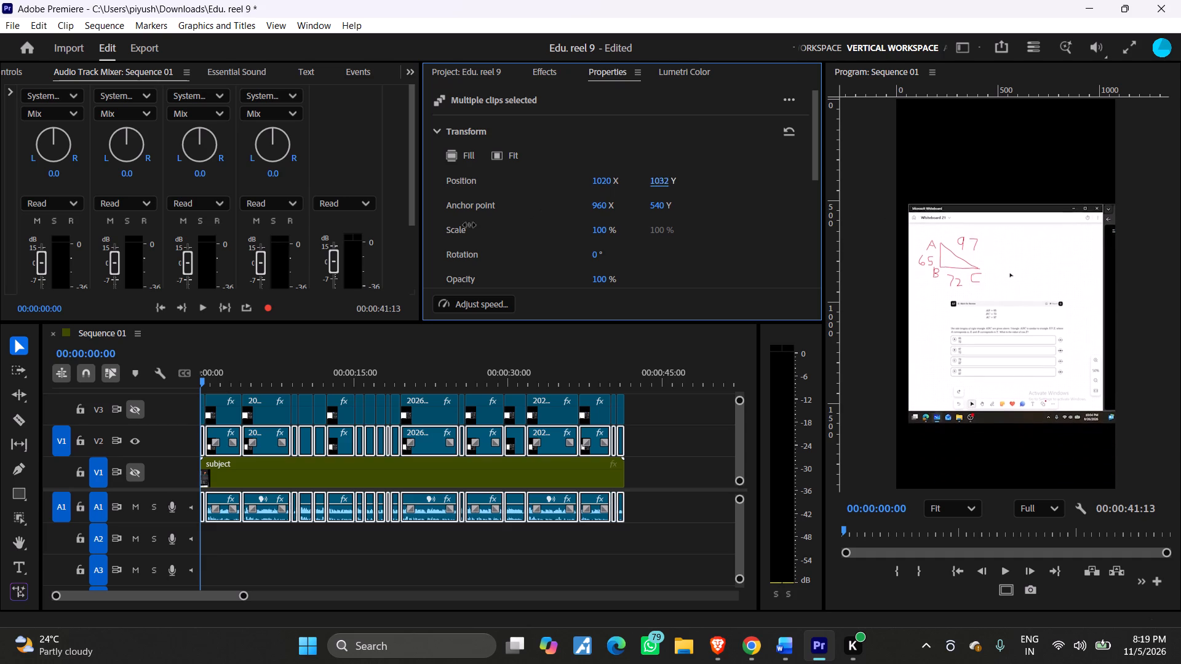
{"action": "left_click_drag", "start_coordinate": [469, 225], "coordinate": [352, 232]}
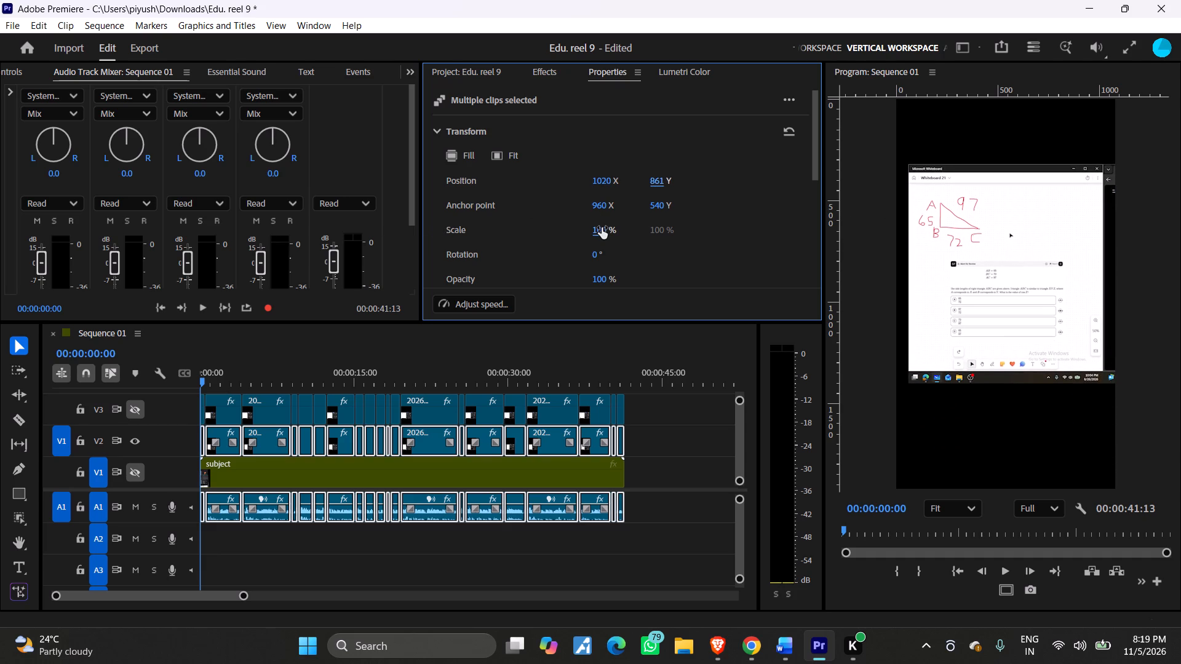
Enlarge the V2 clips to 111% and shift their horizontal position to 1074 so the whiteboard fills the frame width.
{"action": "left_click_drag", "start_coordinate": [602, 227], "coordinate": [610, 227]}
{"action": "left_click_drag", "start_coordinate": [607, 181], "coordinate": [622, 181]}
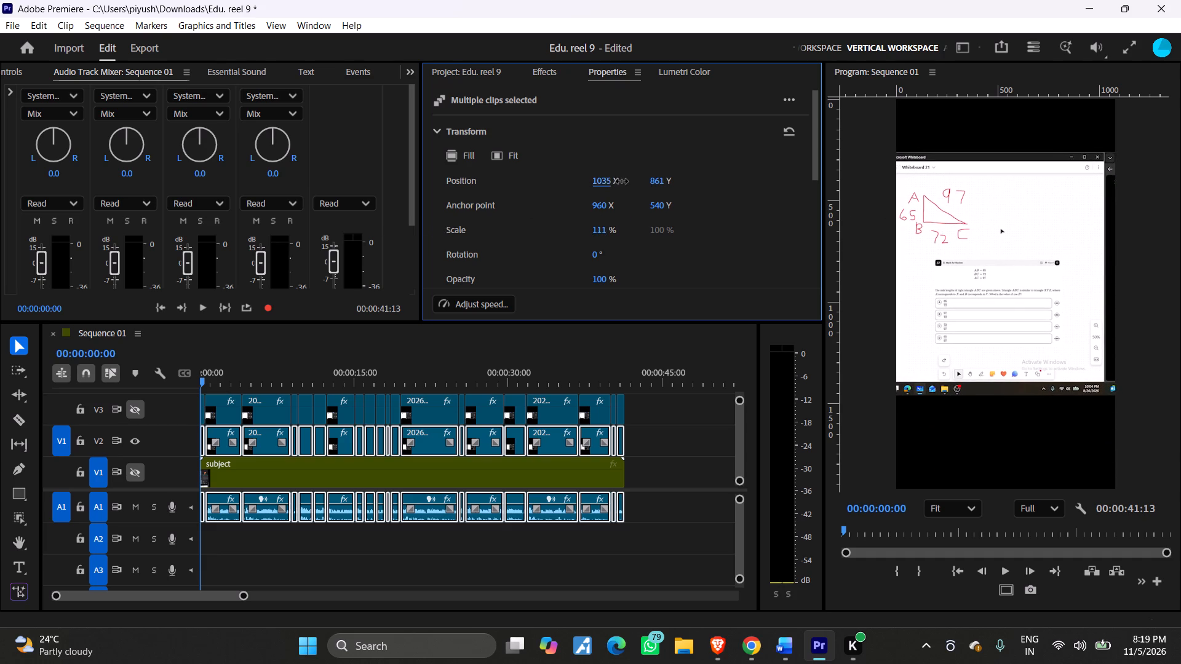
{"action": "left_click_drag", "start_coordinate": [622, 181], "coordinate": [651, 181]}
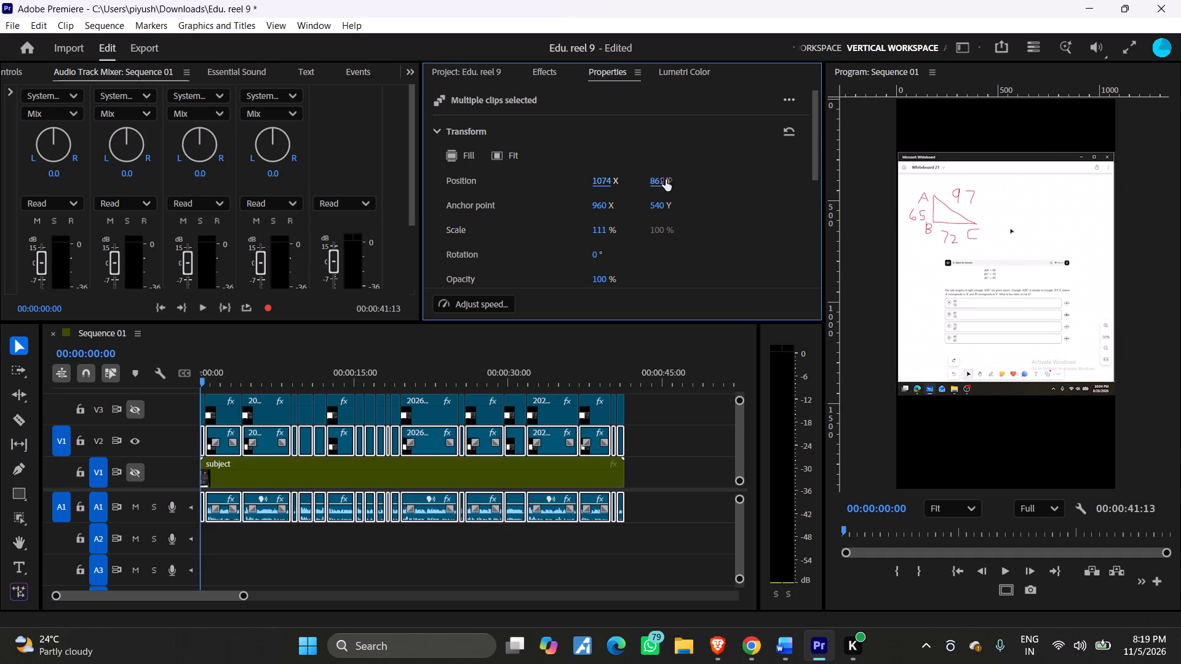
Crop 10% off the top of the V2 clips to remove the whiteboard window's title bar.
{"action": "scroll", "coordinate": [721, 207], "scroll_direction": "down", "scroll_amount": 4}
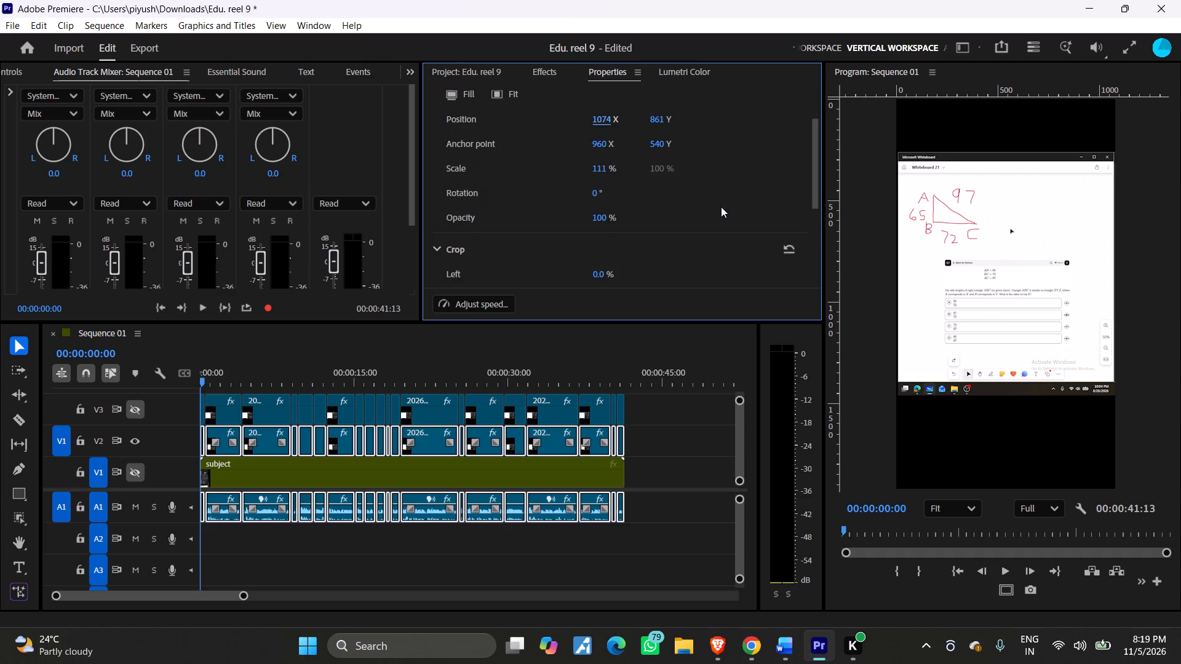
{"action": "scroll", "coordinate": [721, 207], "scroll_direction": "down", "scroll_amount": 4}
{"action": "left_click_drag", "start_coordinate": [598, 234], "coordinate": [603, 234]}
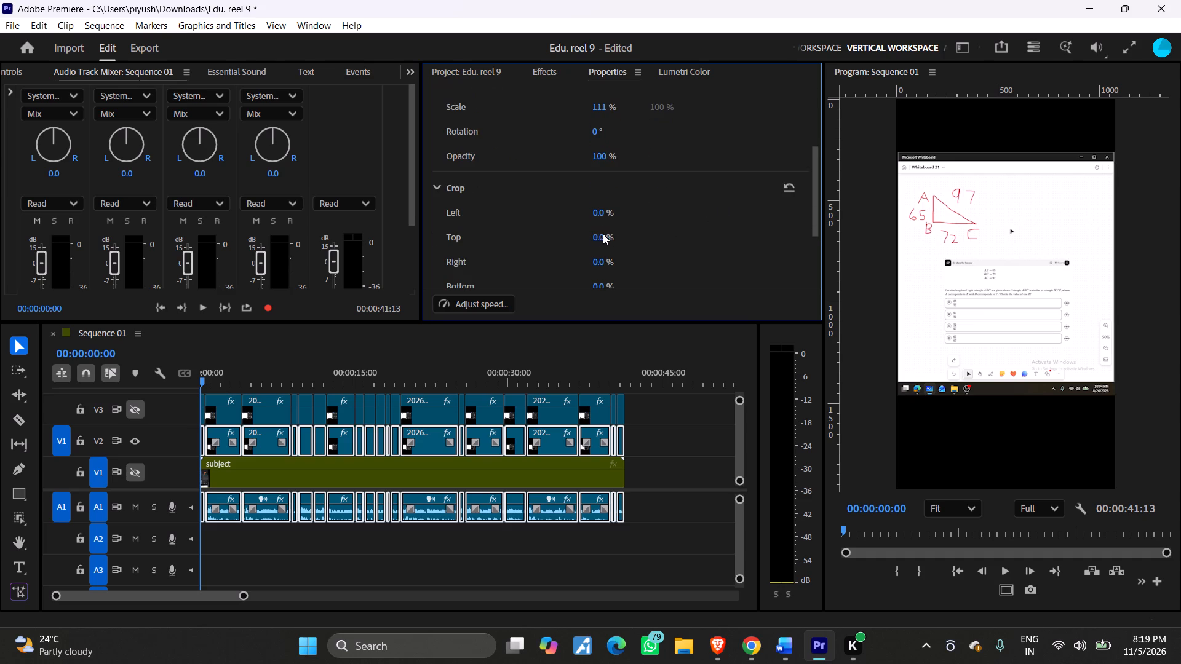
{"action": "left_click_drag", "start_coordinate": [603, 234], "coordinate": [596, 234]}
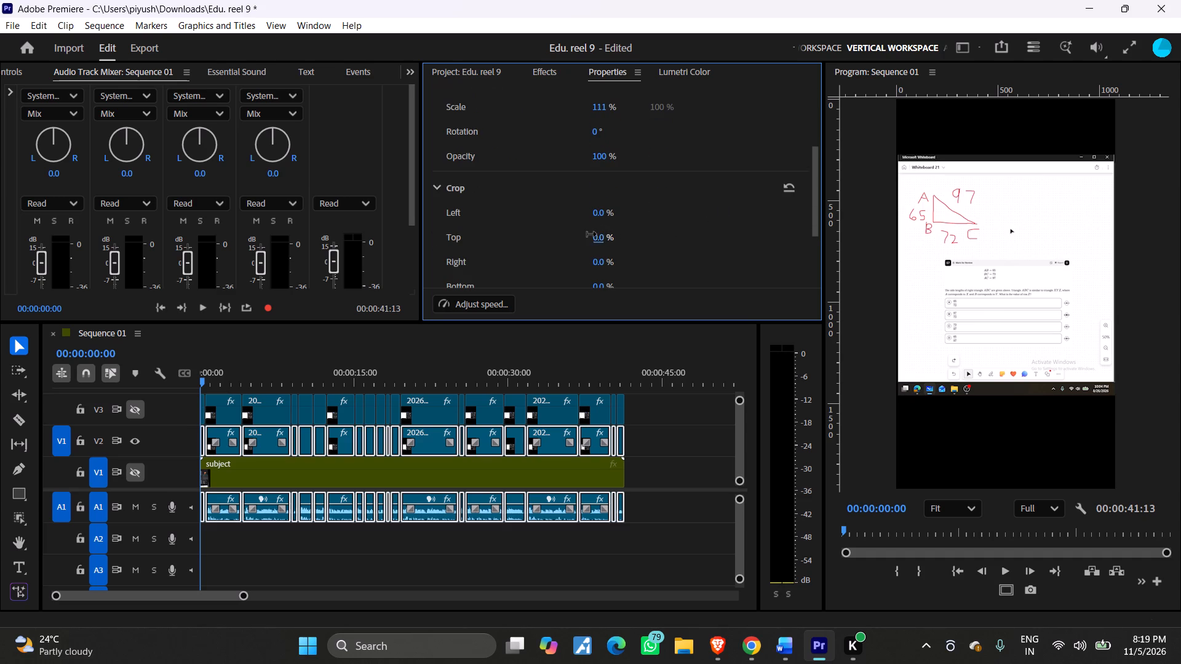
{"action": "left_click_drag", "start_coordinate": [596, 234], "coordinate": [606, 234]}
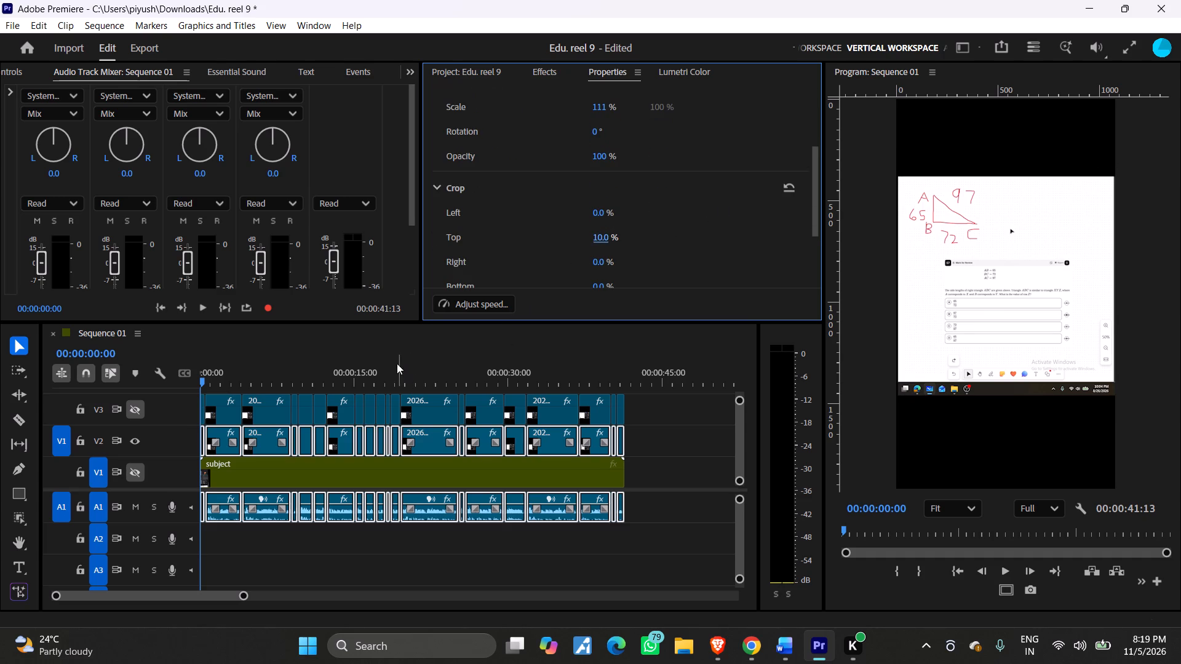
Scrub through the reel to 00:00:40:26 and crop 19% off the bottom of the V2 clips to remove the taskbar.
{"action": "left_click_drag", "start_coordinate": [396, 363], "coordinate": [557, 363]}
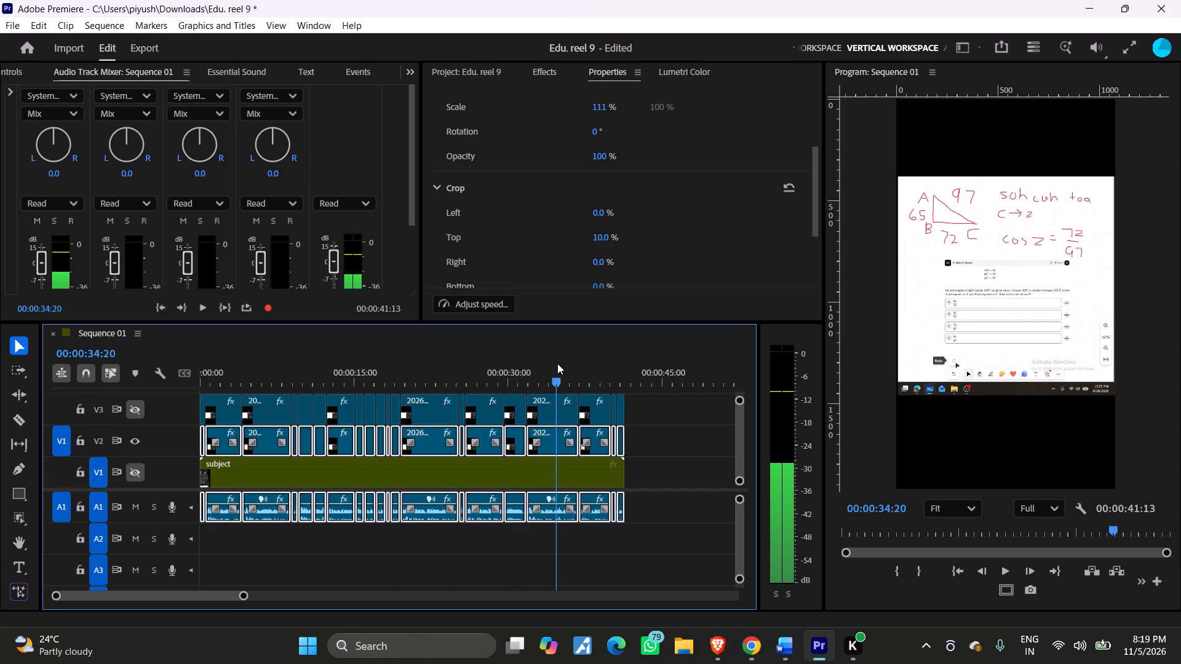
{"action": "left_click_drag", "start_coordinate": [557, 363], "coordinate": [621, 363]}
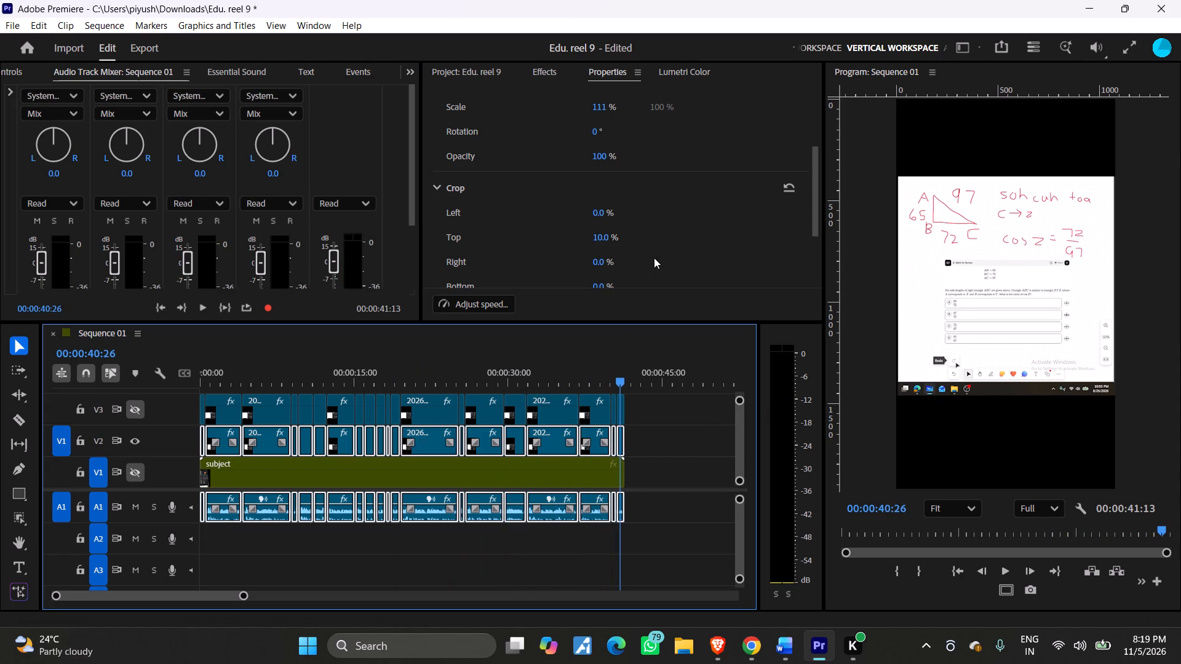
{"action": "left_click", "coordinate": [606, 283]}
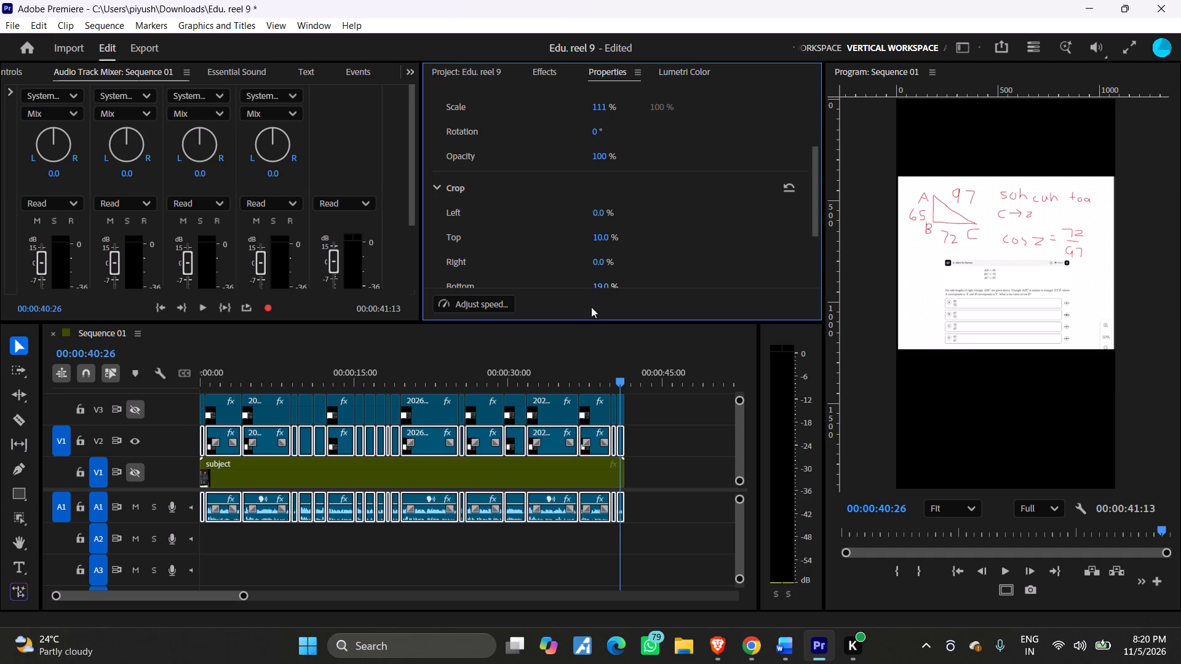
Crop about 15% off the right side of the V2 clips.
{"action": "left_click", "coordinate": [601, 260]}
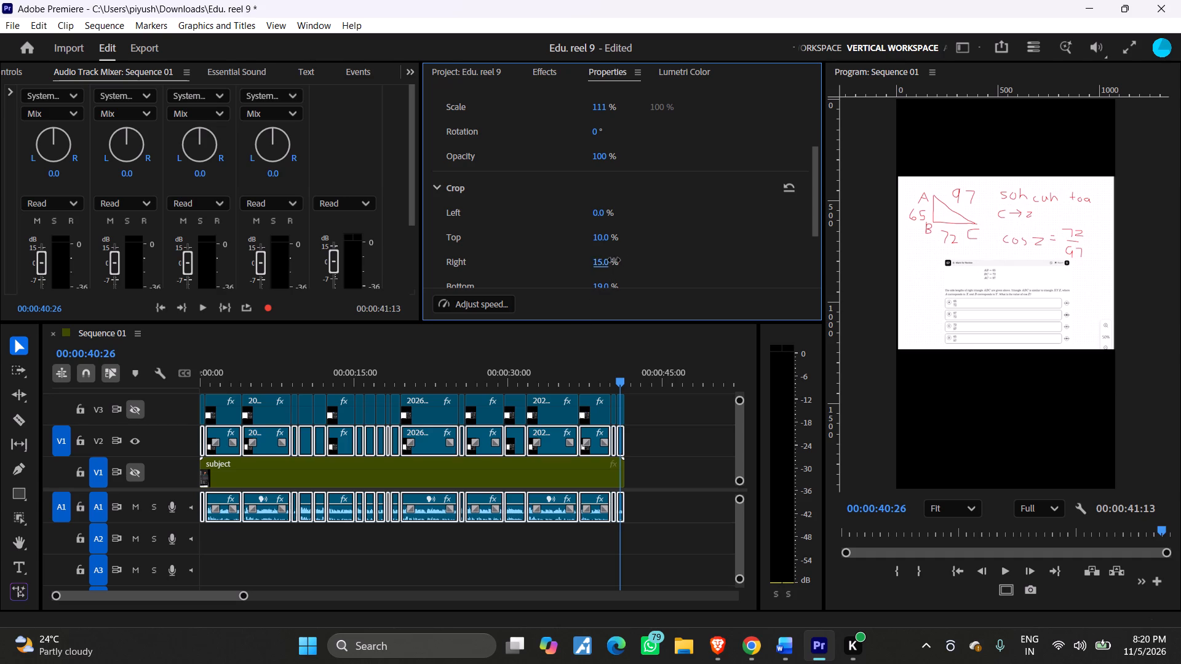
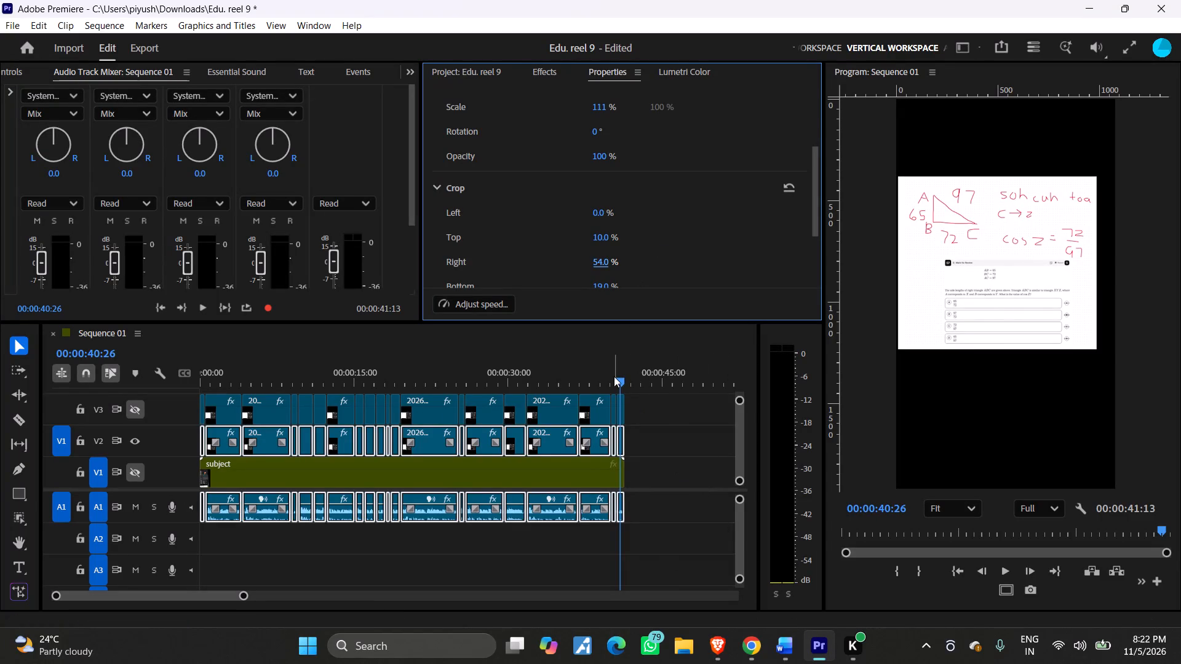
Return to the start of the reel and set the V2 clips' horizontal position to 1115 to centre the whiteboard.
{"action": "left_click_drag", "start_coordinate": [618, 376], "coordinate": [126, 387]}
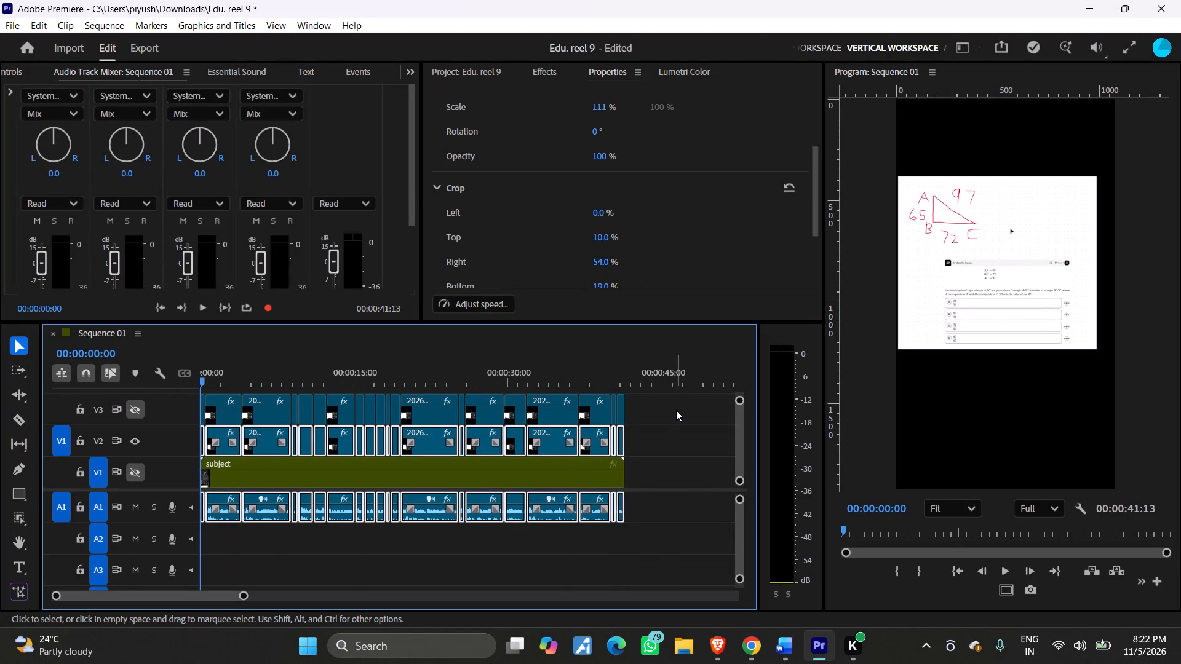
{"action": "scroll", "coordinate": [638, 204], "scroll_direction": "up", "scroll_amount": 4}
{"action": "left_click_drag", "start_coordinate": [599, 115], "coordinate": [659, 124]}
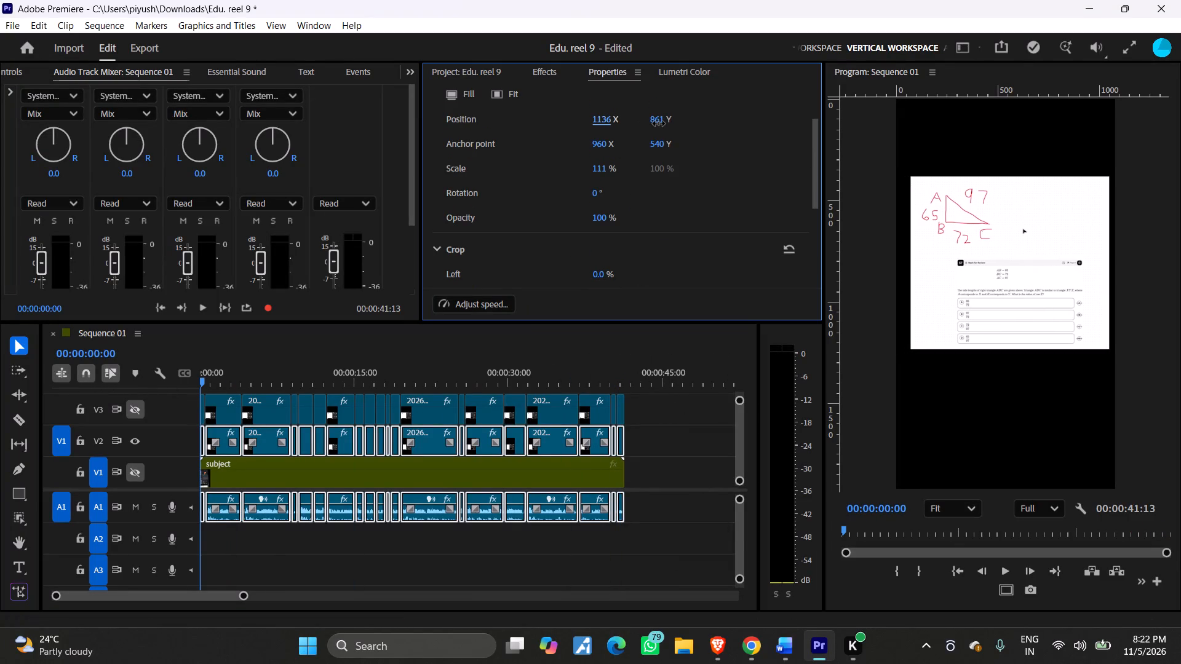
{"action": "left_click_drag", "start_coordinate": [659, 124], "coordinate": [643, 124]}
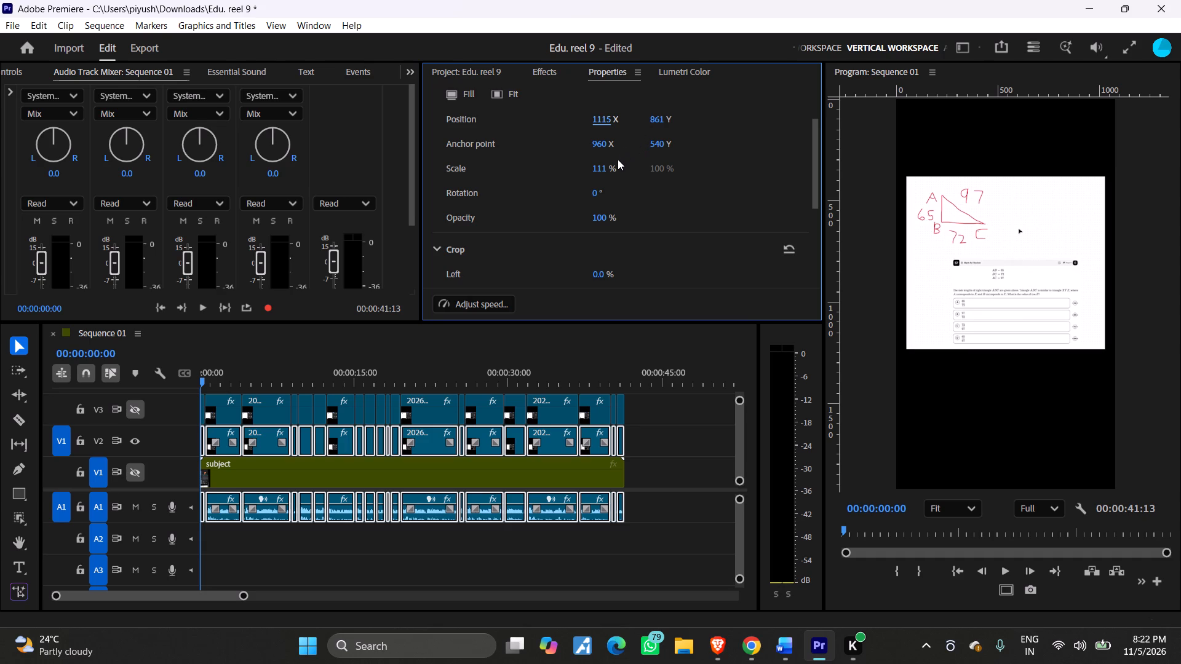
{"action": "scroll", "coordinate": [650, 423], "scroll_direction": "up", "scroll_amount": 4}
Delete all the duplicate clips on track V3.
{"action": "left_click_drag", "start_coordinate": [741, 399], "coordinate": [741, 361]}
{"action": "left_click_drag", "start_coordinate": [655, 454], "coordinate": [595, 446]}
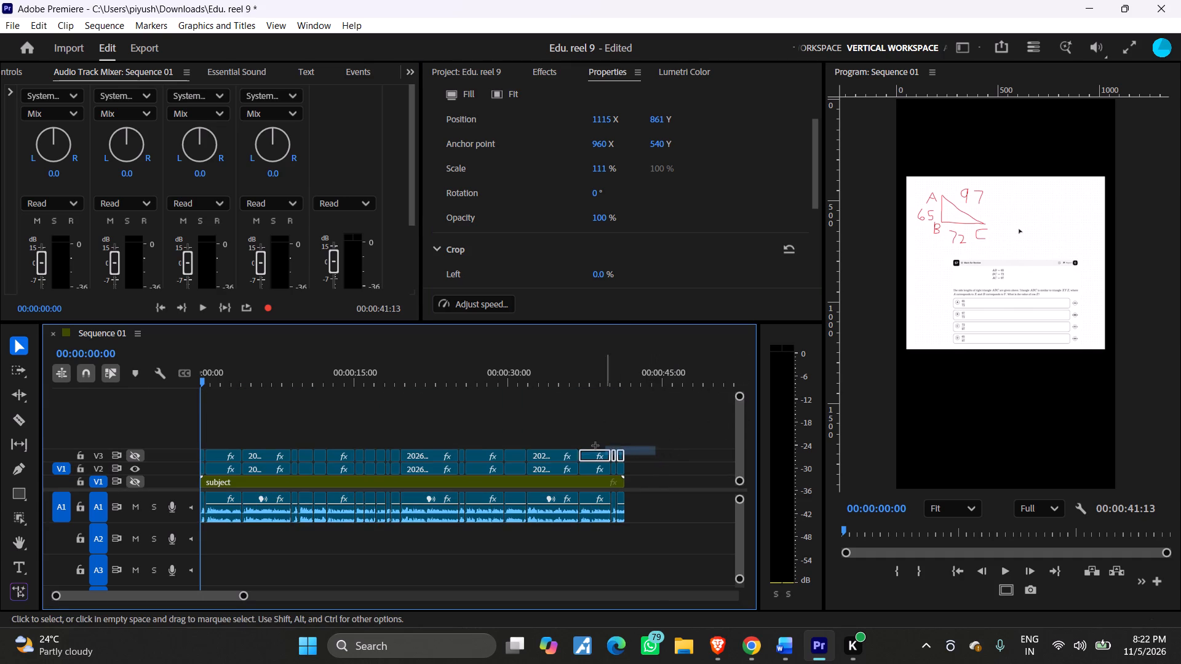
{"action": "left_click_drag", "start_coordinate": [595, 446], "coordinate": [197, 421]}
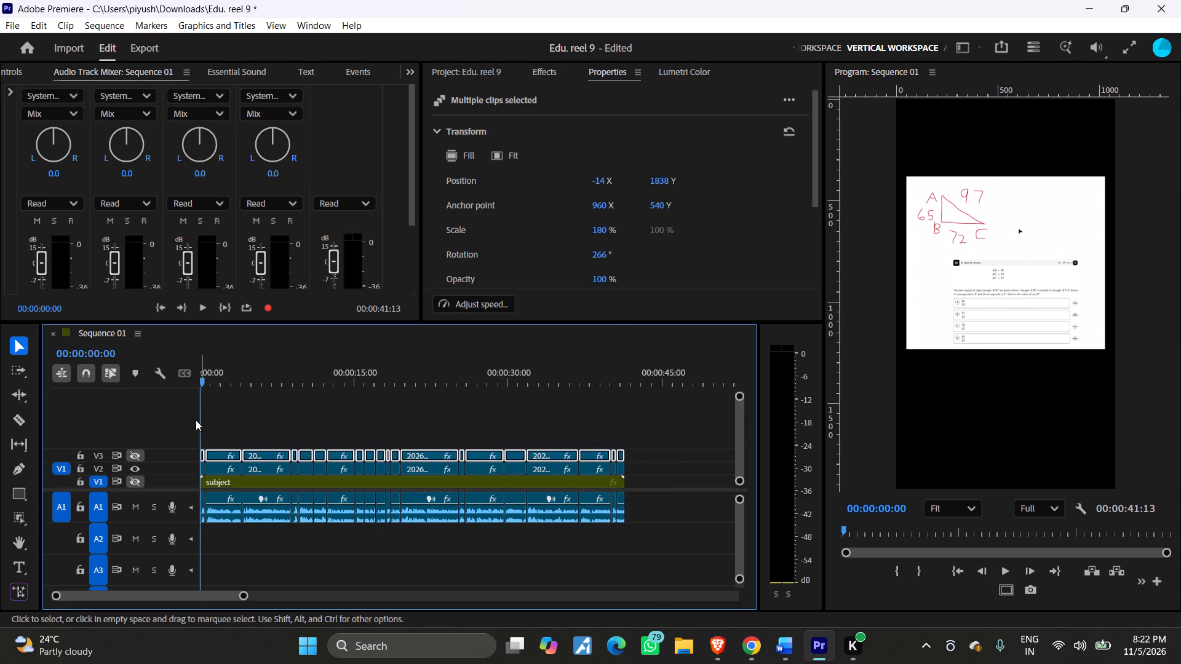
{"action": "key", "text": "Delete"}
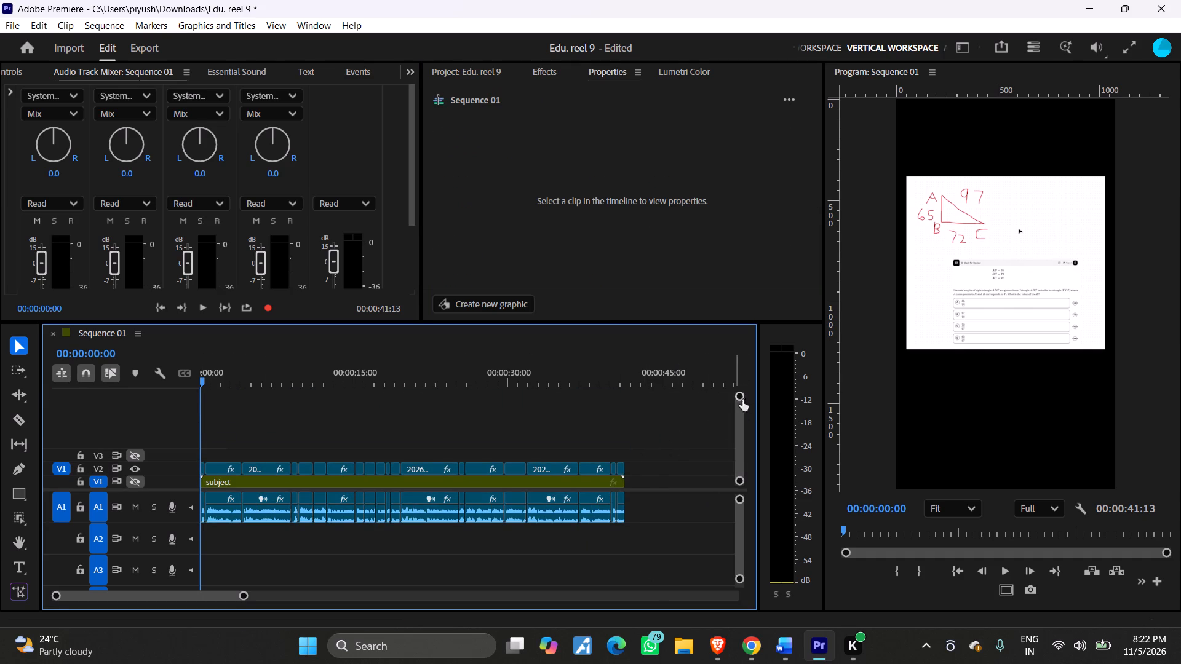
Nest all the V2 clips with their linked audio into a sequence named question.
{"action": "left_click", "coordinate": [739, 393]}
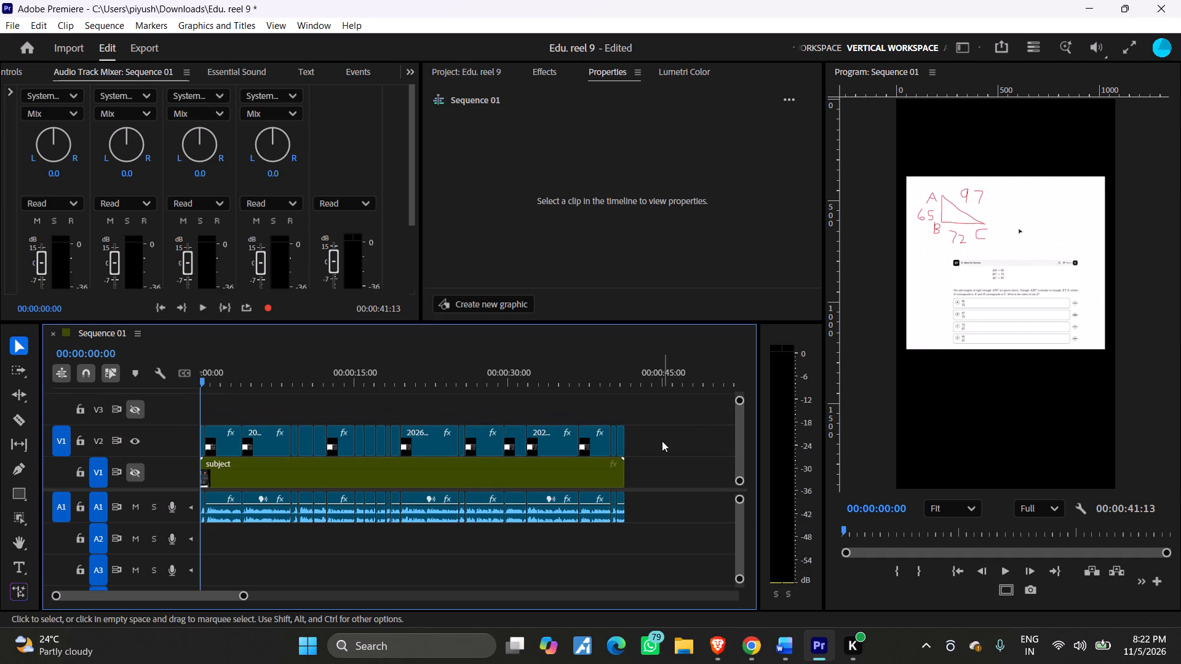
{"action": "left_click_drag", "start_coordinate": [662, 438], "coordinate": [193, 446]}
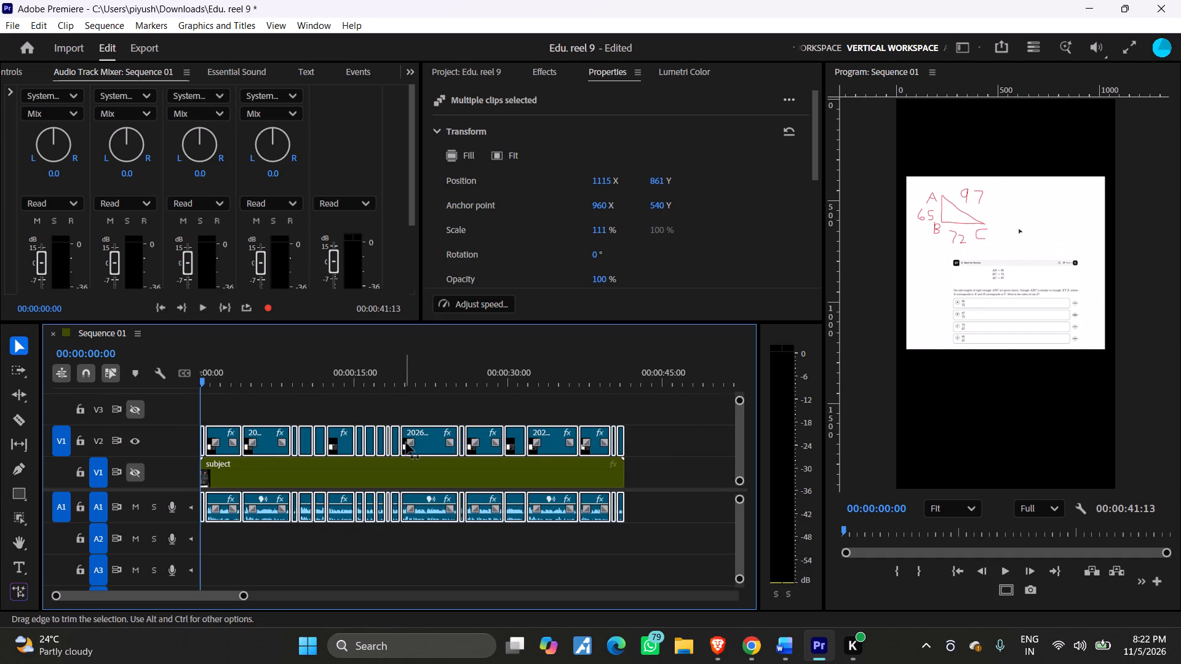
{"action": "right_click", "coordinate": [427, 440]}
{"action": "left_click", "coordinate": [490, 356]}
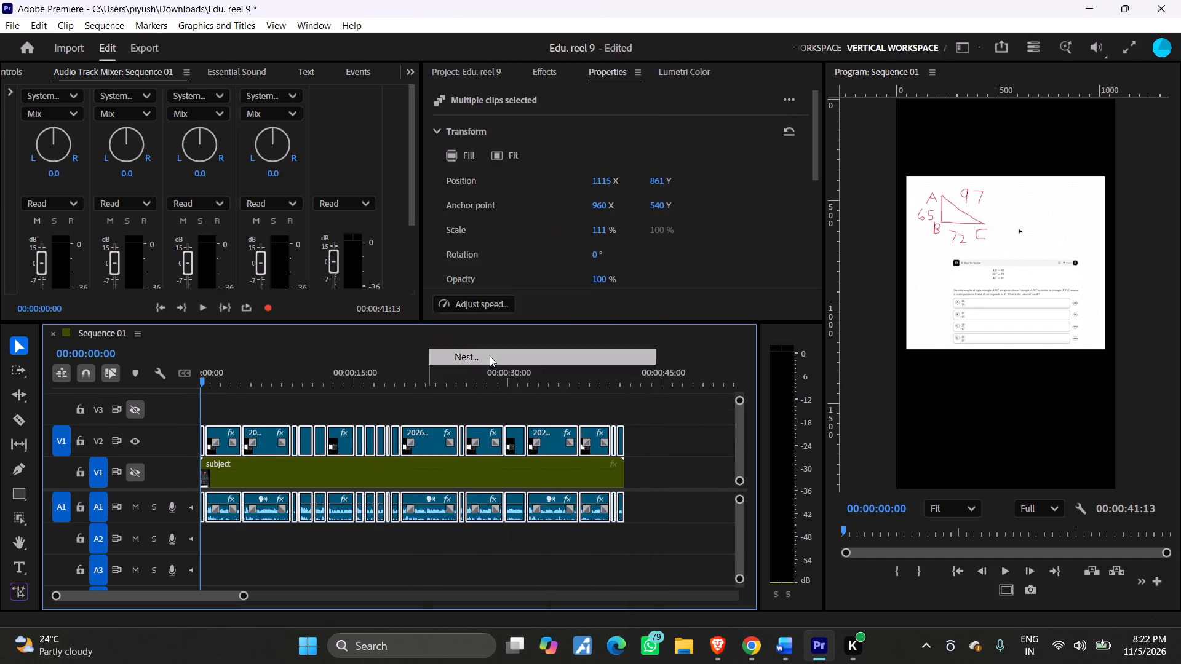
{"action": "key", "text": "BackSpace"}
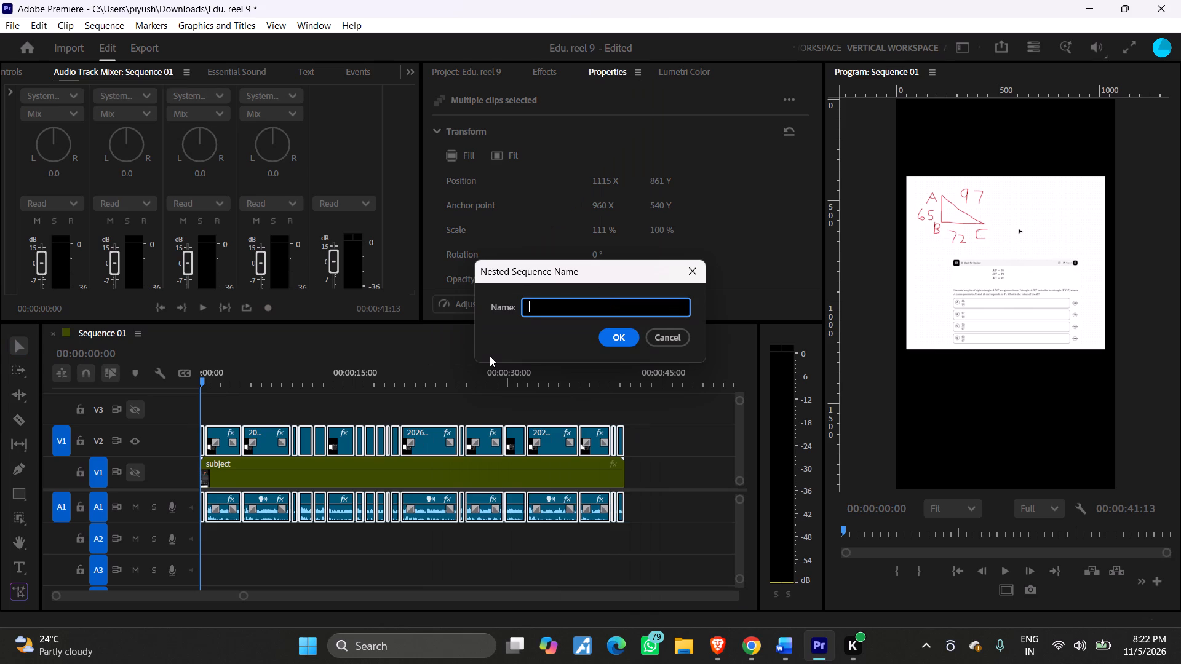
{"action": "type", "text": "question"}
{"action": "key", "text": "Return"}
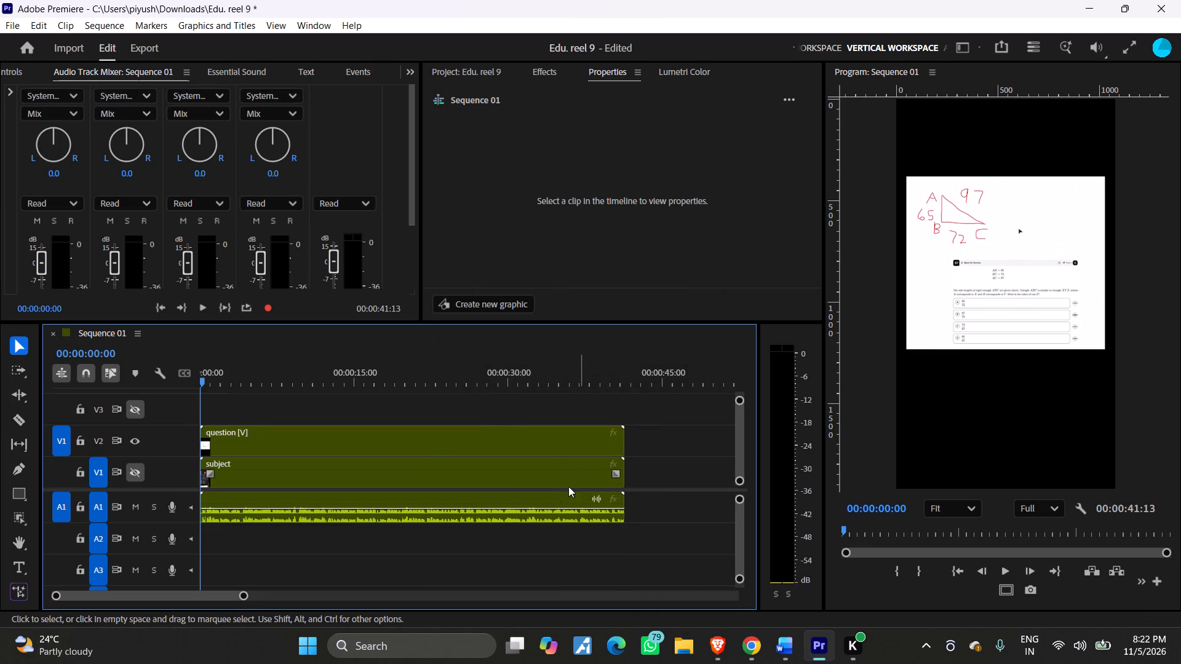
Raise the question nest's audio gain by 5 dB and play the opening to check the level.
{"action": "left_click", "coordinate": [490, 505]}
{"action": "type", "text": "g+5"}
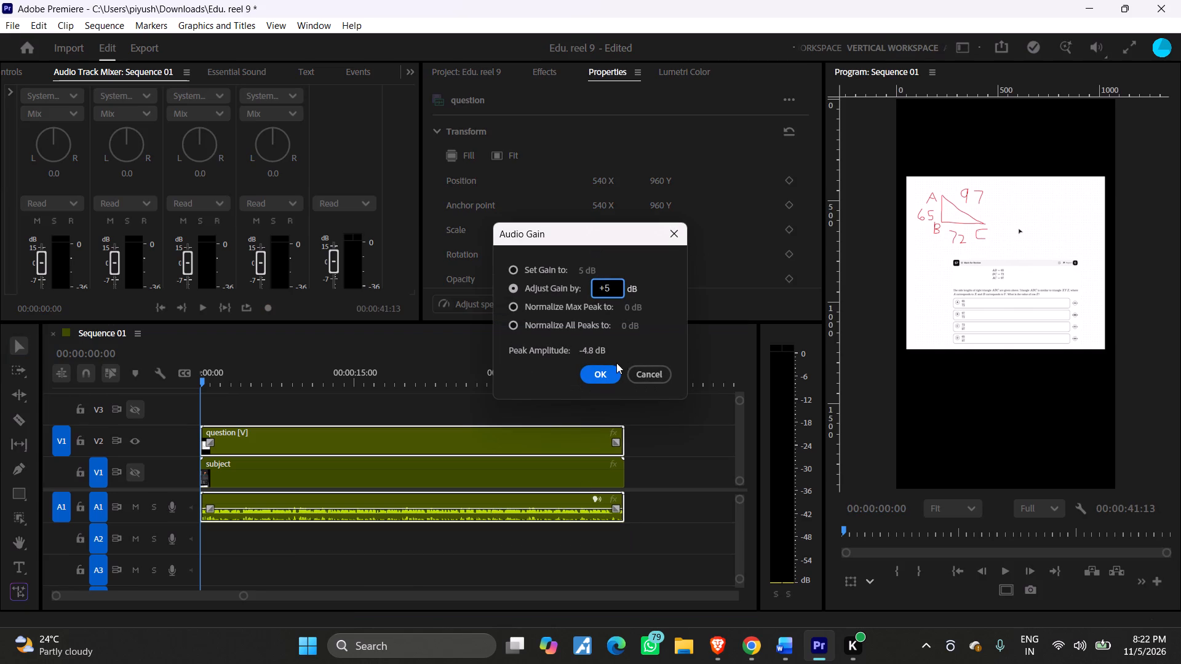
{"action": "left_click", "coordinate": [601, 371]}
{"action": "key", "text": "space"}
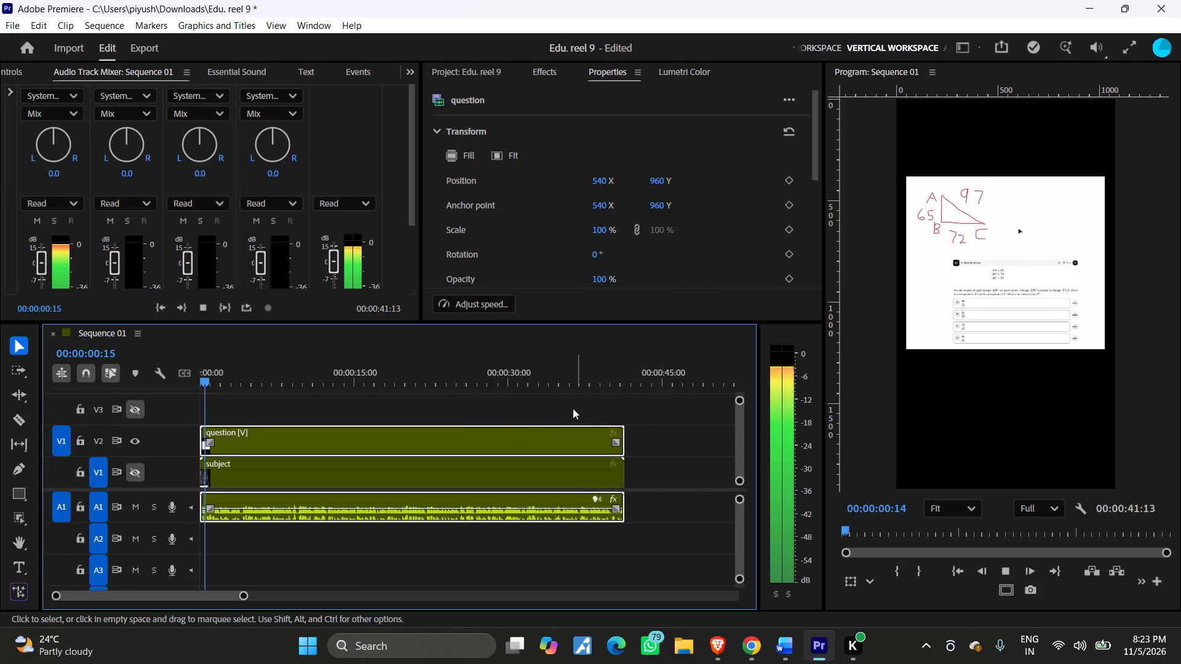
{"action": "key", "text": "space"}
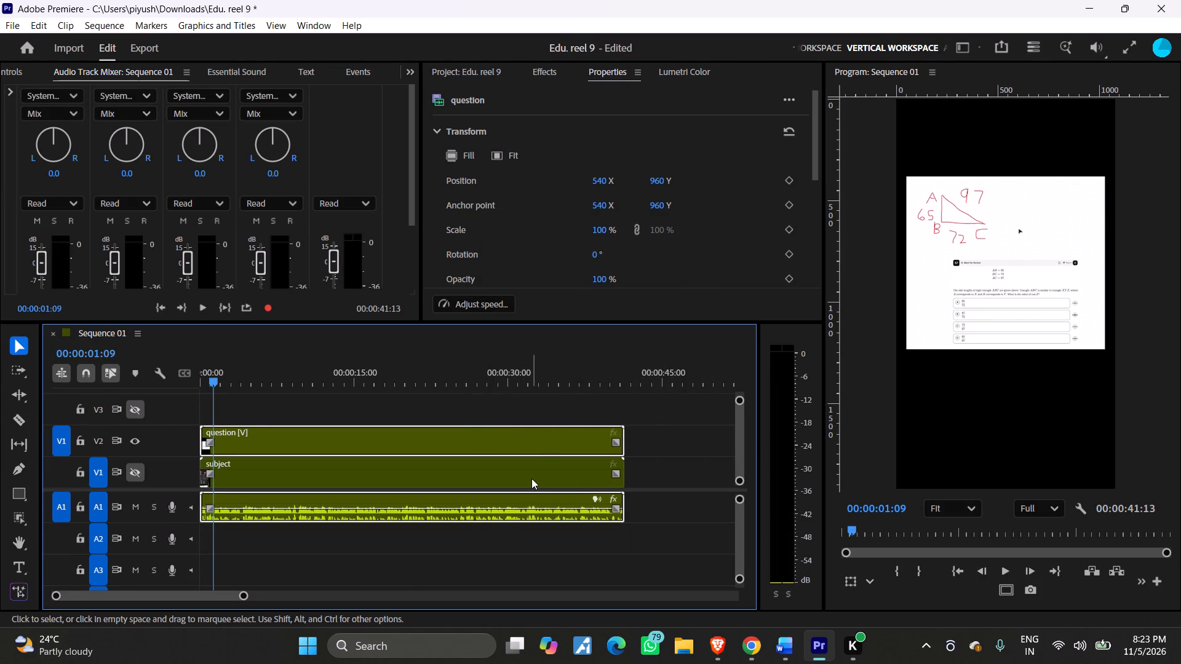
Lower the question nest's audio gain by 2 dB and listen to the reel to check the level.
{"action": "left_click", "coordinate": [477, 513]}
{"action": "key", "text": "g"}
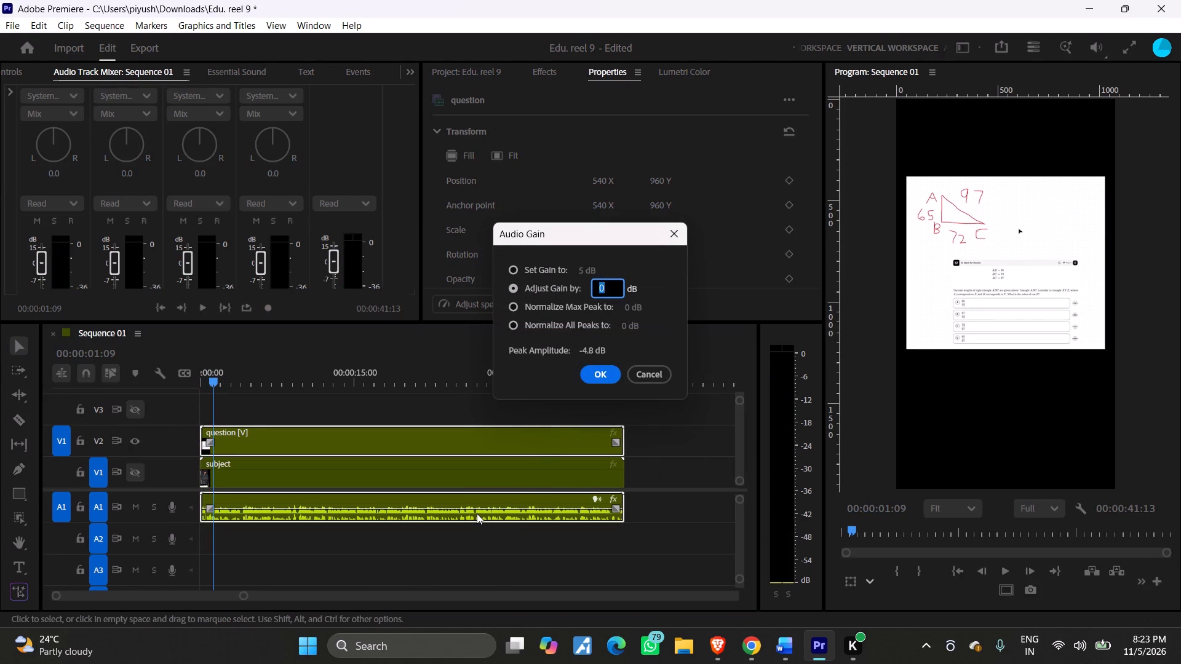
{"action": "type", "text": "-3"}
{"action": "key", "text": "BackSpace"}
{"action": "key", "text": "2"}
{"action": "left_click", "coordinate": [598, 375]}
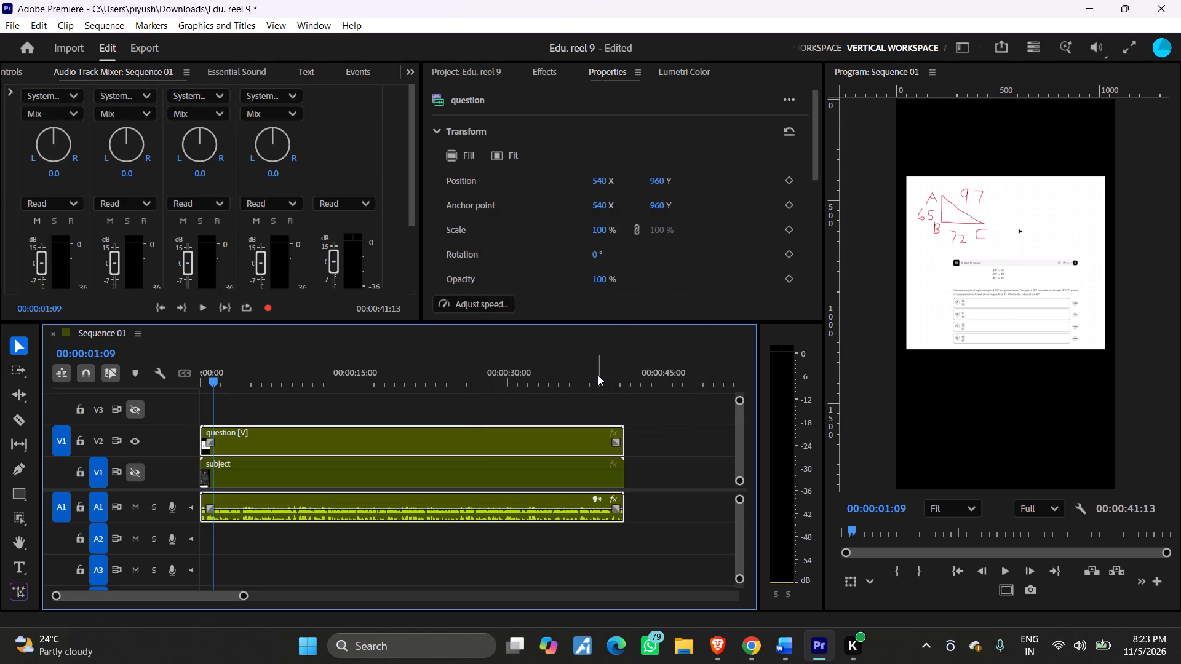
{"action": "key", "text": "space"}
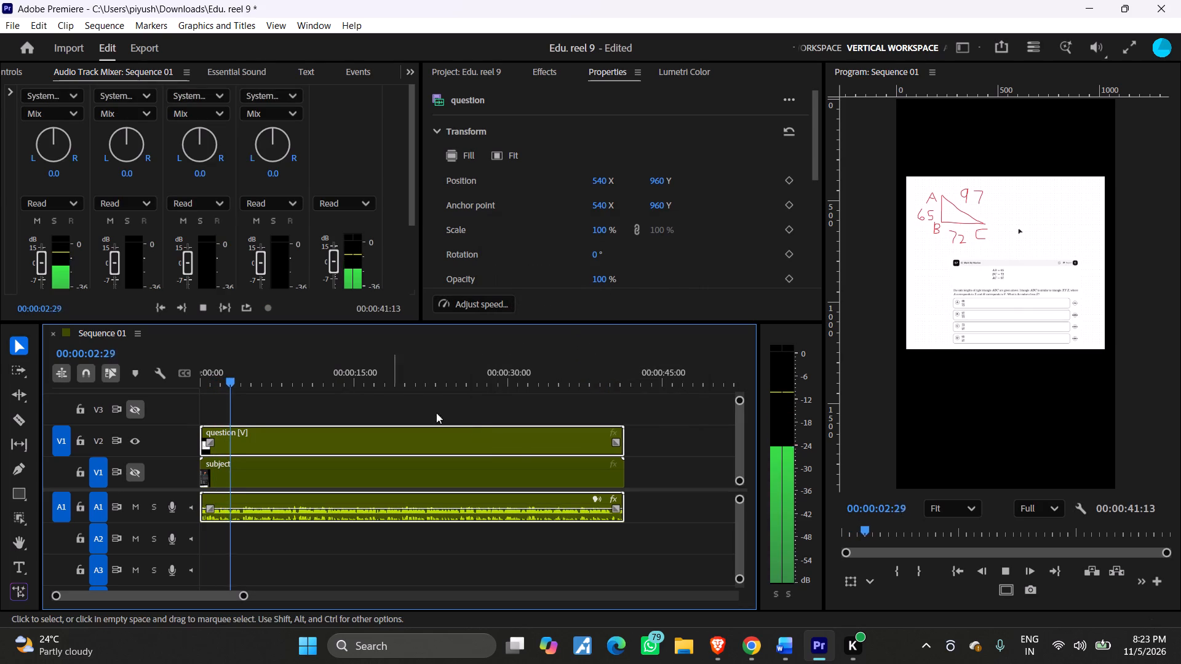
{"action": "left_click_drag", "start_coordinate": [271, 406], "coordinate": [295, 409]}
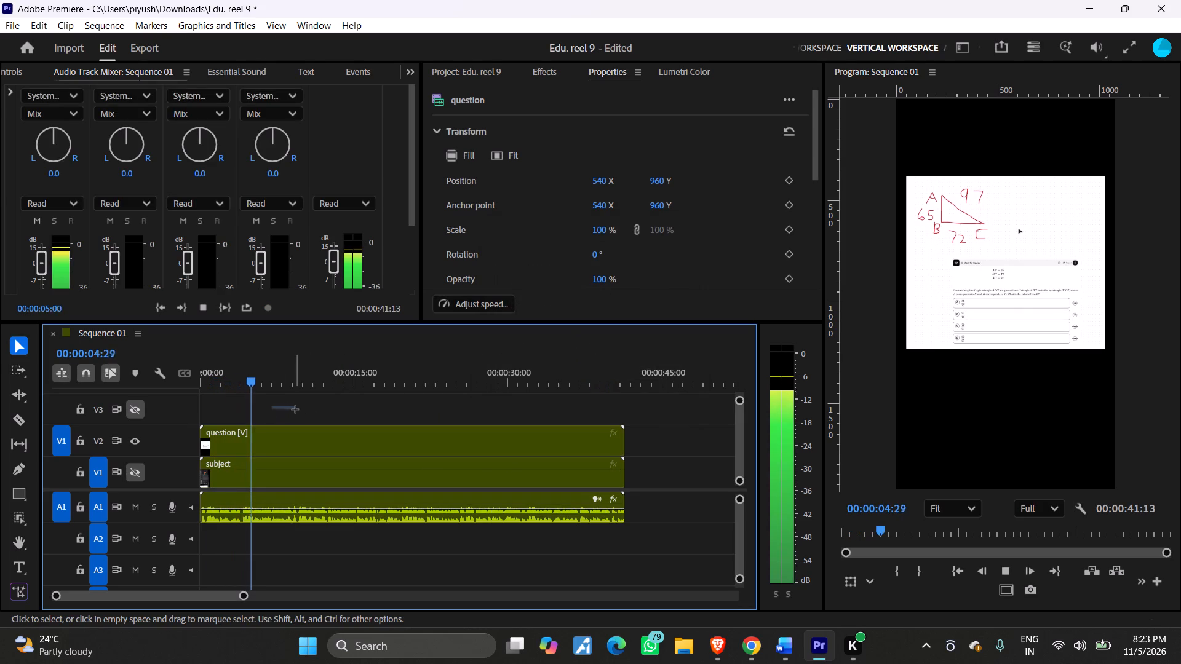
{"action": "left_click_drag", "start_coordinate": [295, 409], "coordinate": [296, 409]}
{"action": "left_click_drag", "start_coordinate": [253, 389], "coordinate": [295, 393]}
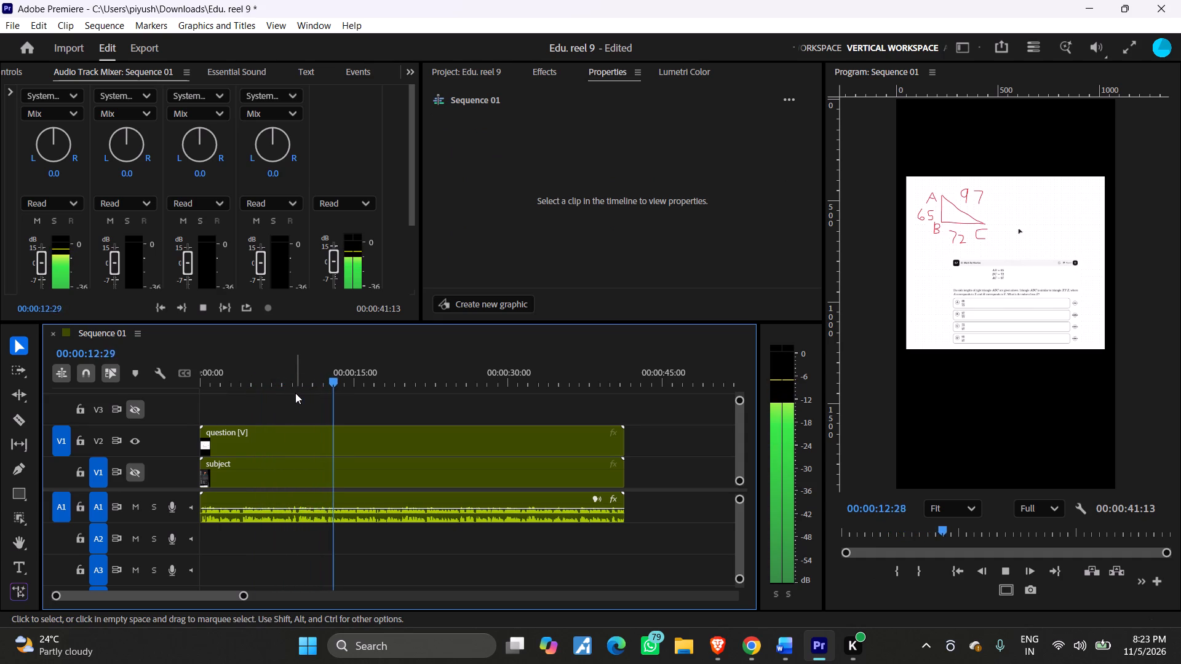
From the reel's start, make tracks V3 and V1 visible, select the subject nest at 00:00:00:20, and hide track V2.
{"action": "left_click_drag", "start_coordinate": [348, 379], "coordinate": [155, 385]}
{"action": "left_click", "coordinate": [136, 404]}
{"action": "left_click", "coordinate": [133, 475]}
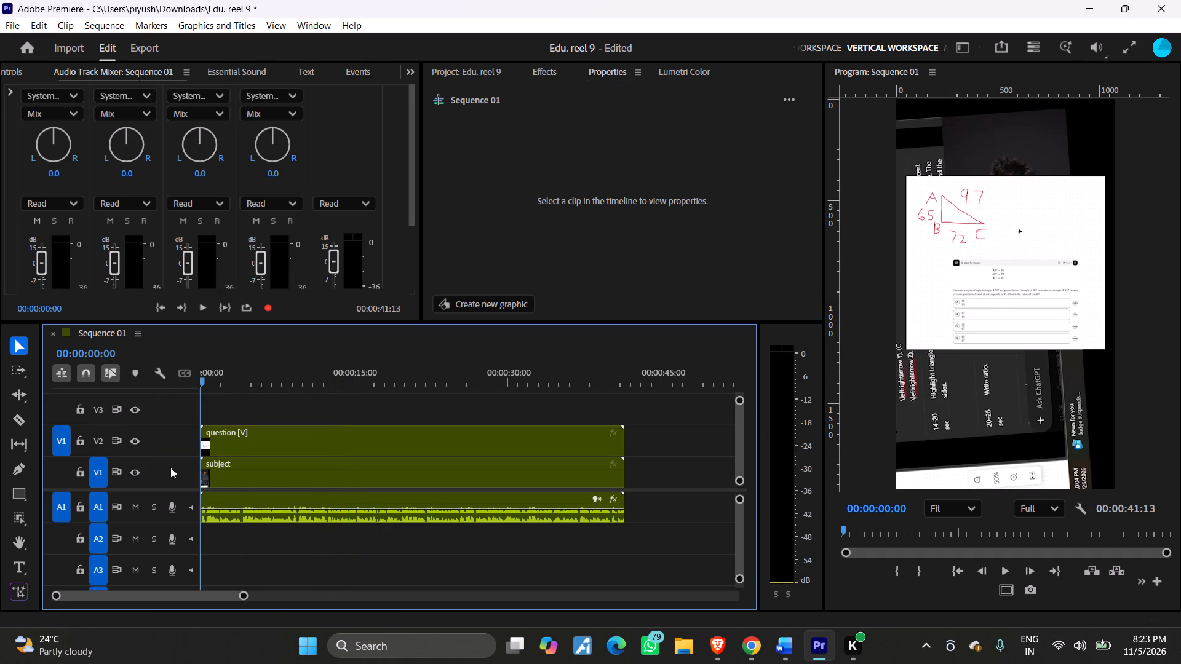
{"action": "key", "text": "space"}
{"action": "left_click", "coordinate": [274, 475]}
{"action": "key", "text": "space"}
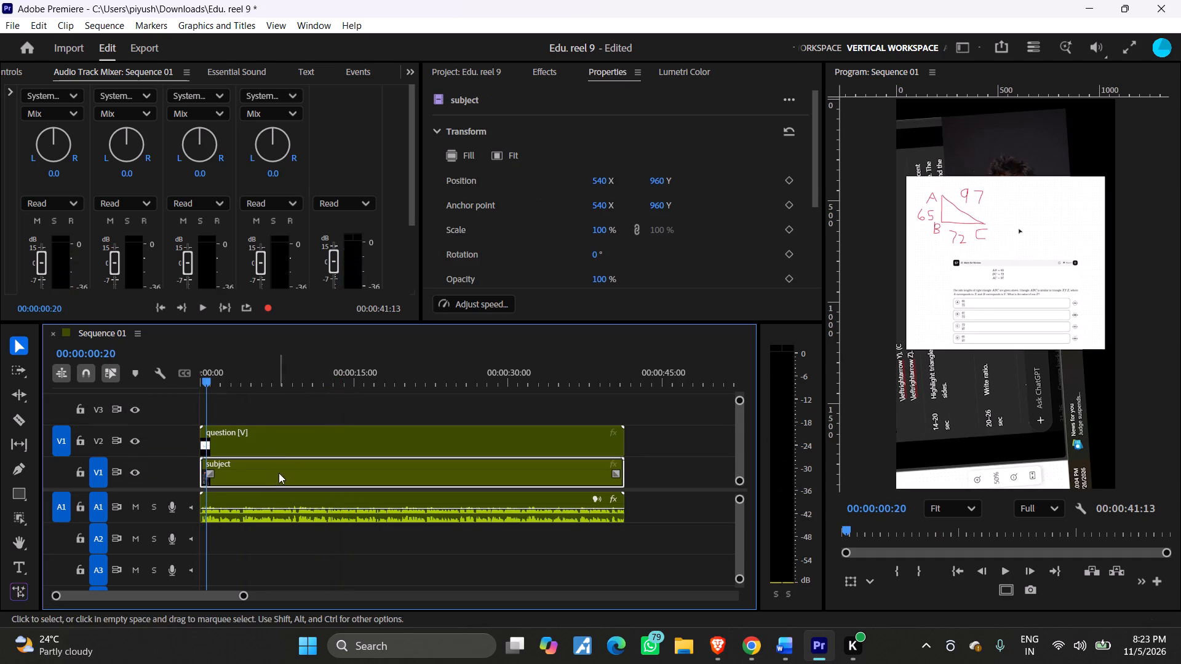
{"action": "left_click", "coordinate": [140, 438]}
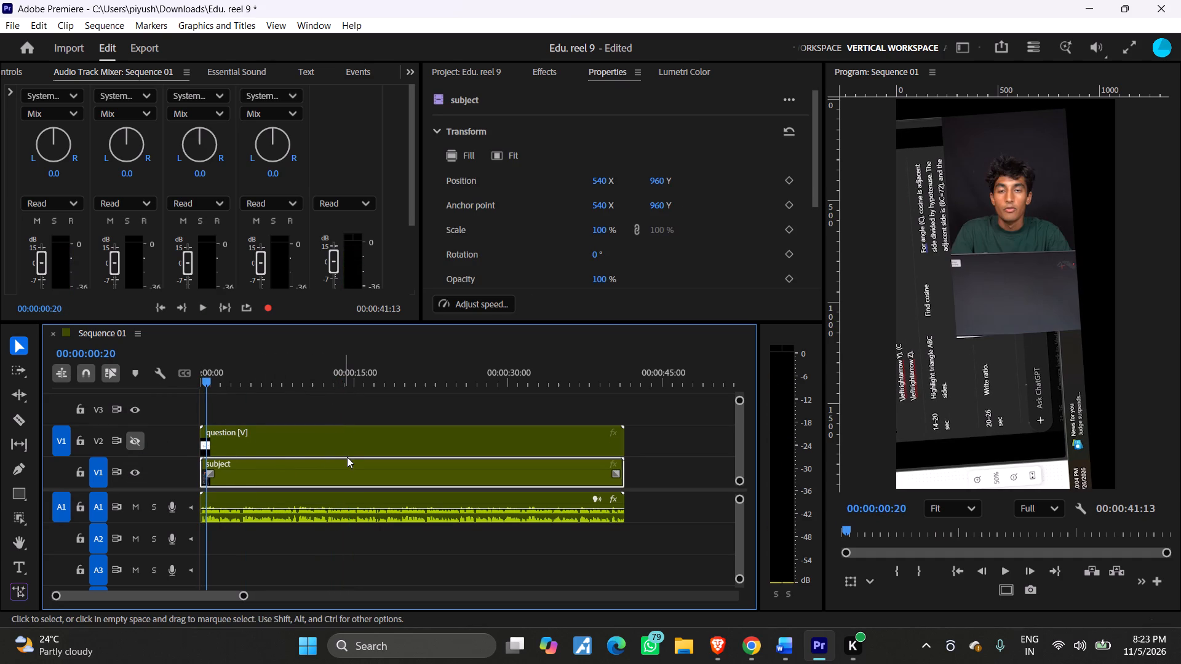
Create an object mask around the presenter's head and torso on the subject nest.
{"action": "left_click", "coordinate": [25, 521]}
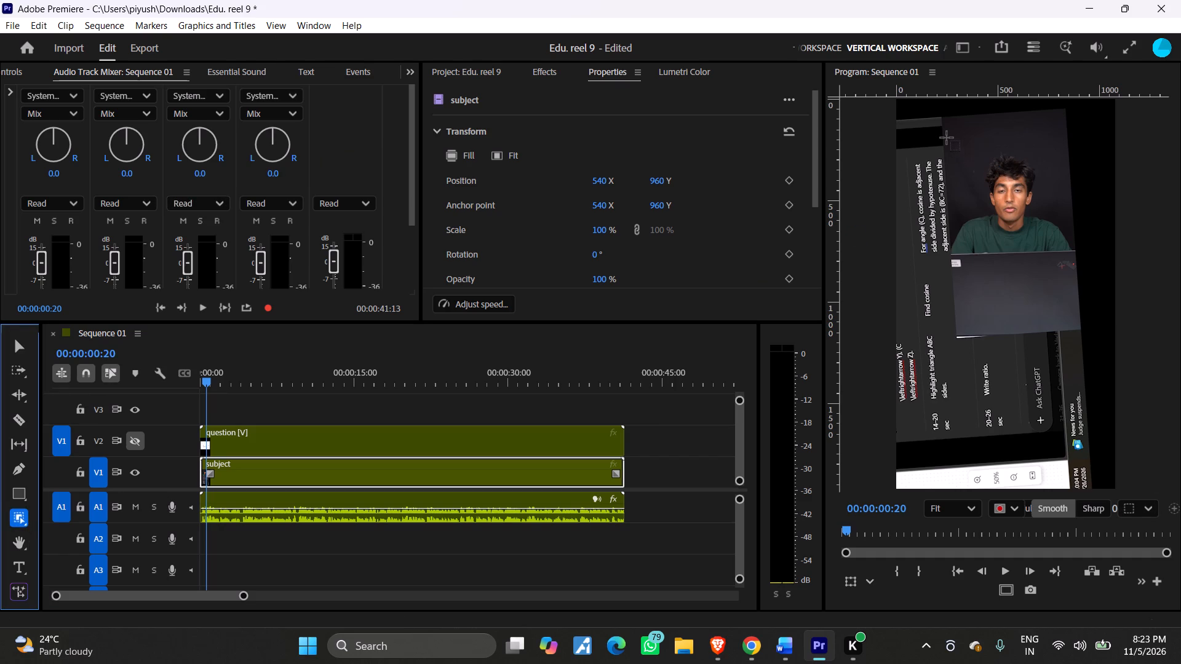
{"action": "left_click_drag", "start_coordinate": [947, 138], "coordinate": [1080, 250]}
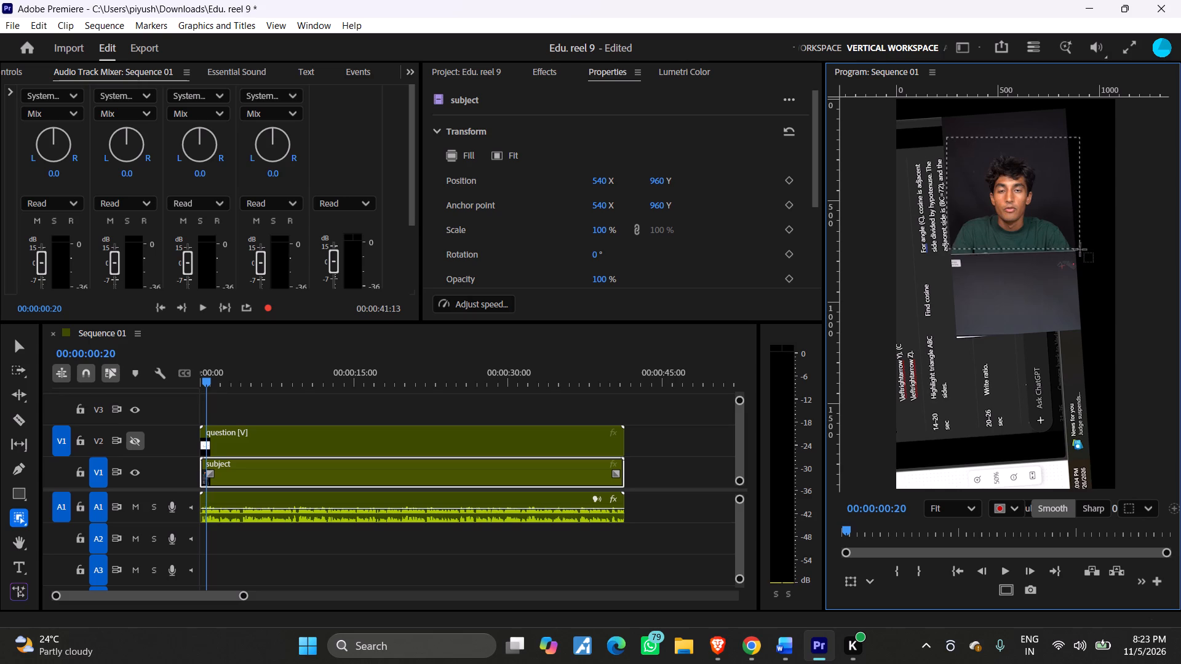
{"action": "left_click_drag", "start_coordinate": [1080, 250], "coordinate": [1075, 253]}
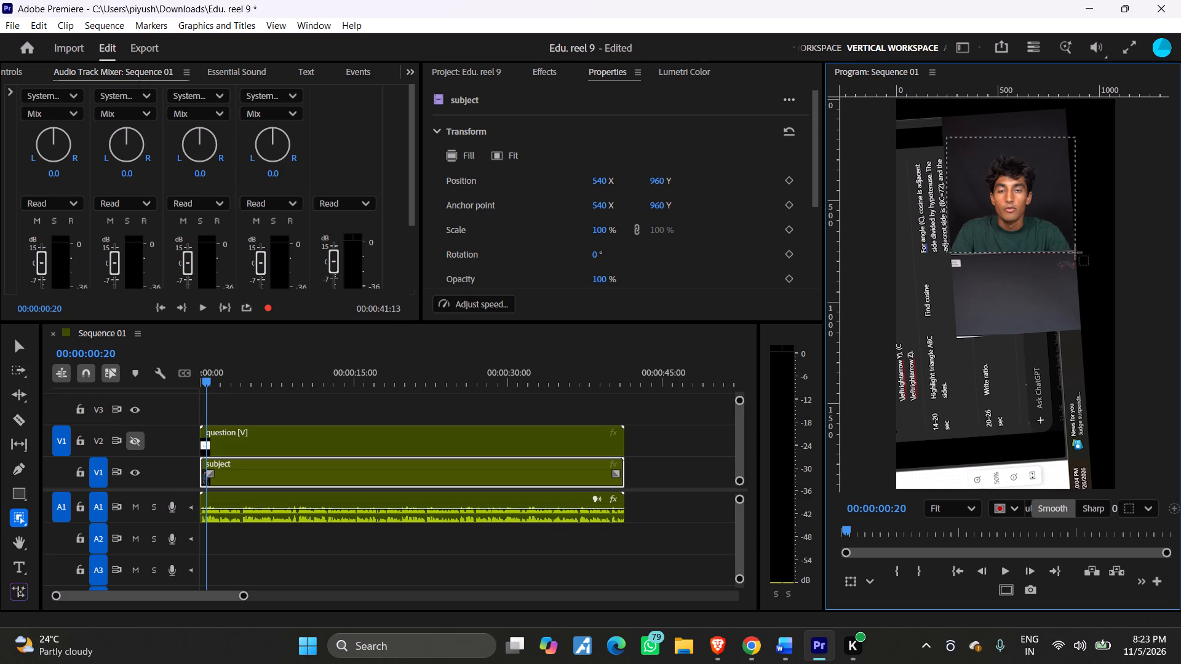
{"action": "left_click_drag", "start_coordinate": [1075, 253], "coordinate": [1076, 255]}
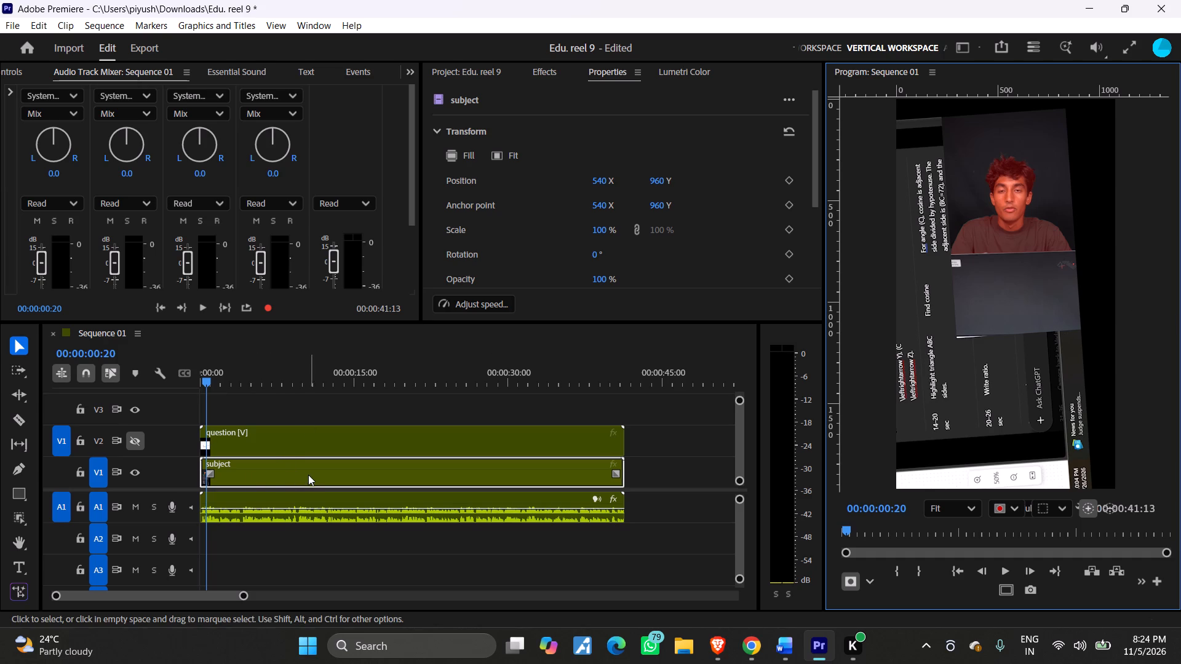
Track the presenter's object mask both forward and backward through the subject nest.
{"action": "left_click", "coordinate": [6, 72]}
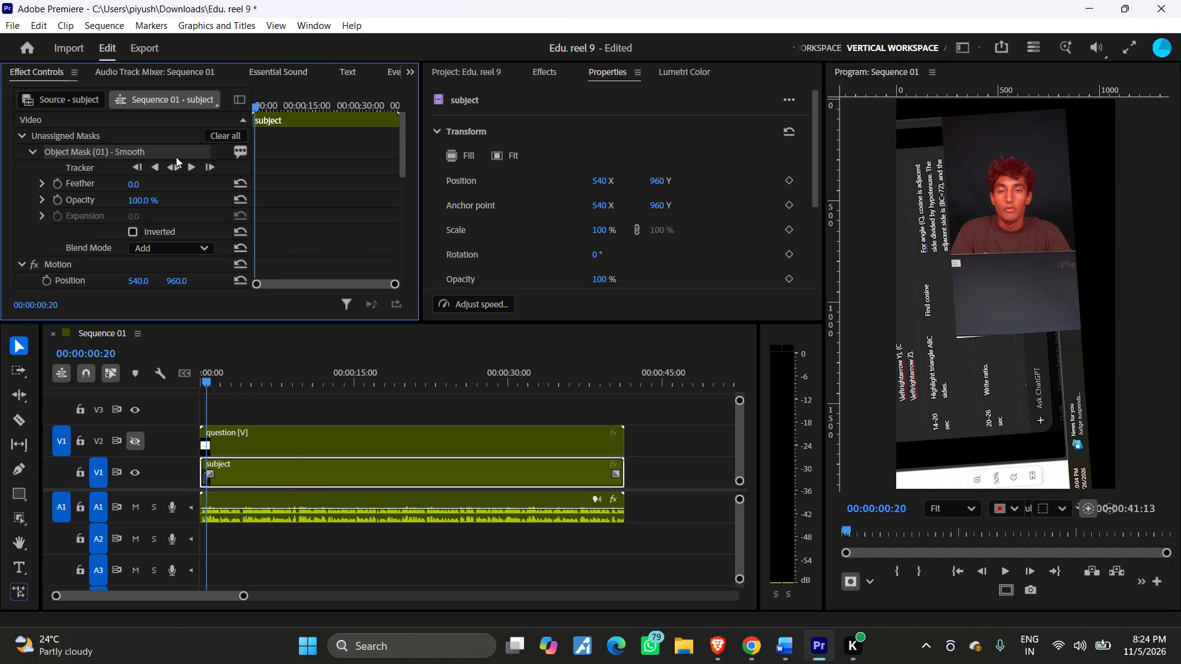
{"action": "left_click", "coordinate": [175, 167]}
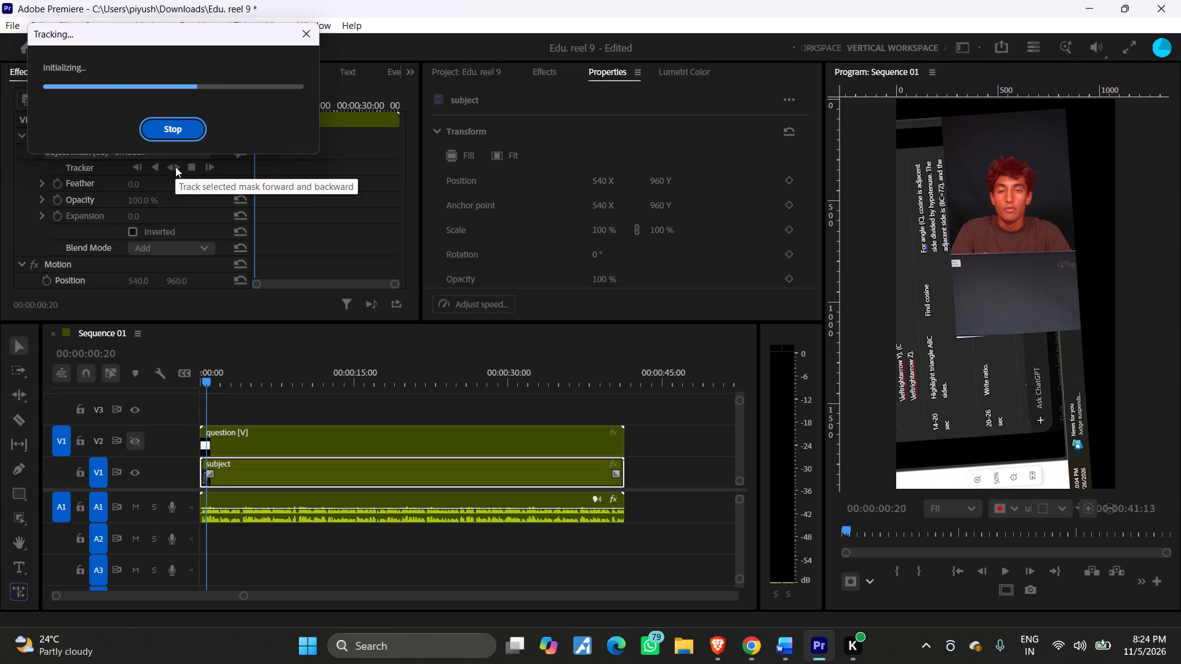
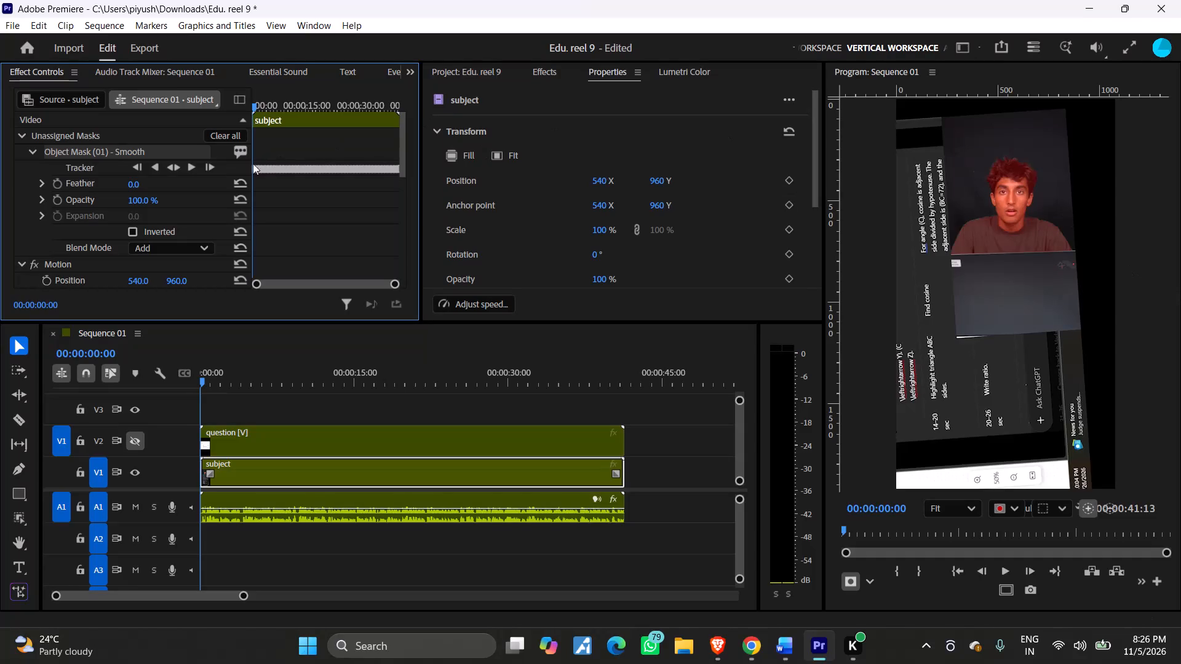
Apply the tracked object mask to the subject nest's opacity to cut the presenter out of the background.
{"action": "right_click", "coordinate": [145, 151]}
{"action": "left_click", "coordinate": [209, 159]}
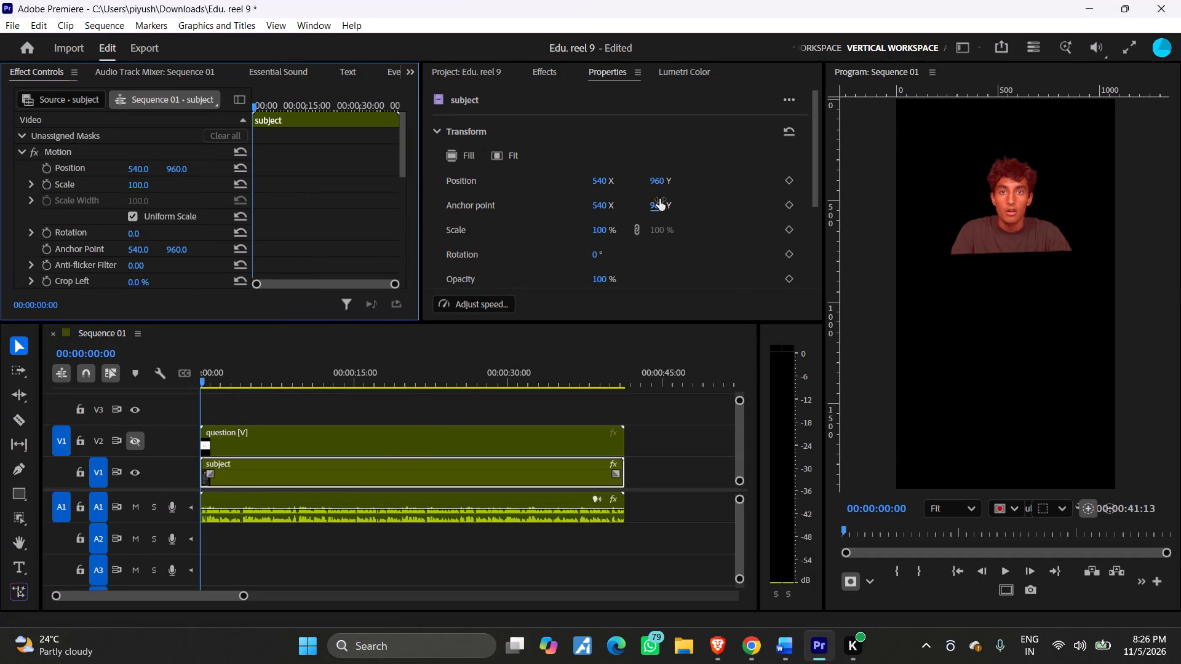
Lower the masked presenter in the frame by setting the subject nest's vertical position to about 1463.
{"action": "left_click_drag", "start_coordinate": [661, 181], "coordinate": [1180, 312]}
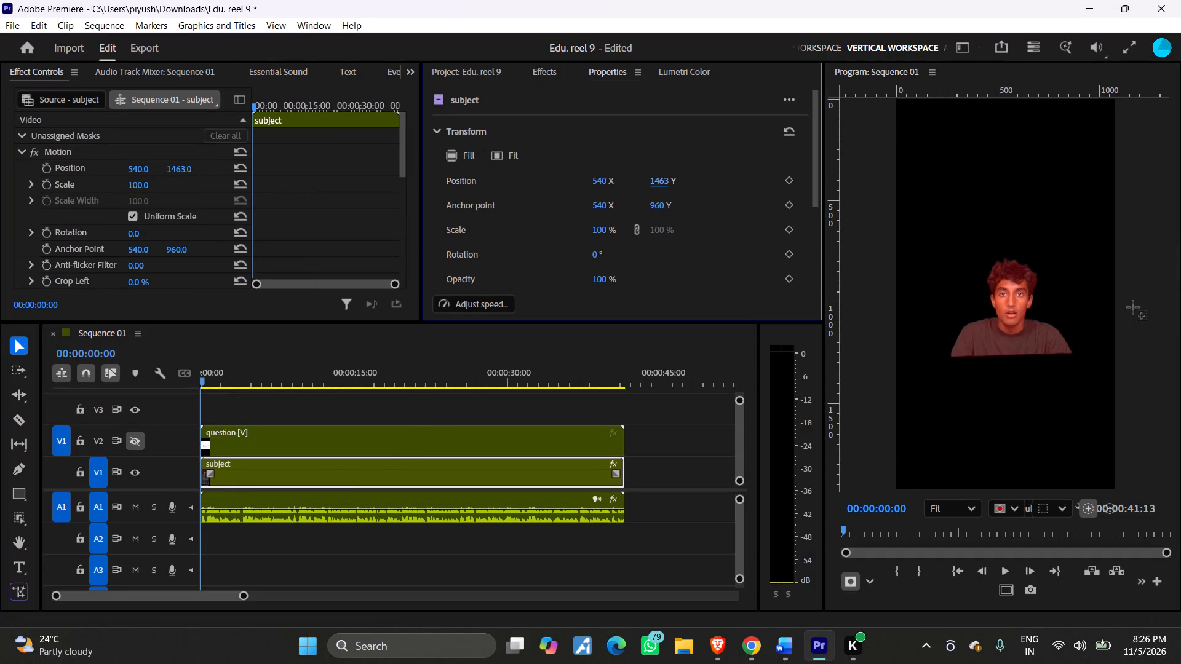
Move the masked presenter to the bottom of the frame by setting the subject nest's position to about 509, 2139.
{"action": "left_click_drag", "start_coordinate": [650, 178], "coordinate": [1180, 263]}
{"action": "left_click_drag", "start_coordinate": [656, 177], "coordinate": [757, 199]}
{"action": "left_click_drag", "start_coordinate": [603, 176], "coordinate": [589, 175]}
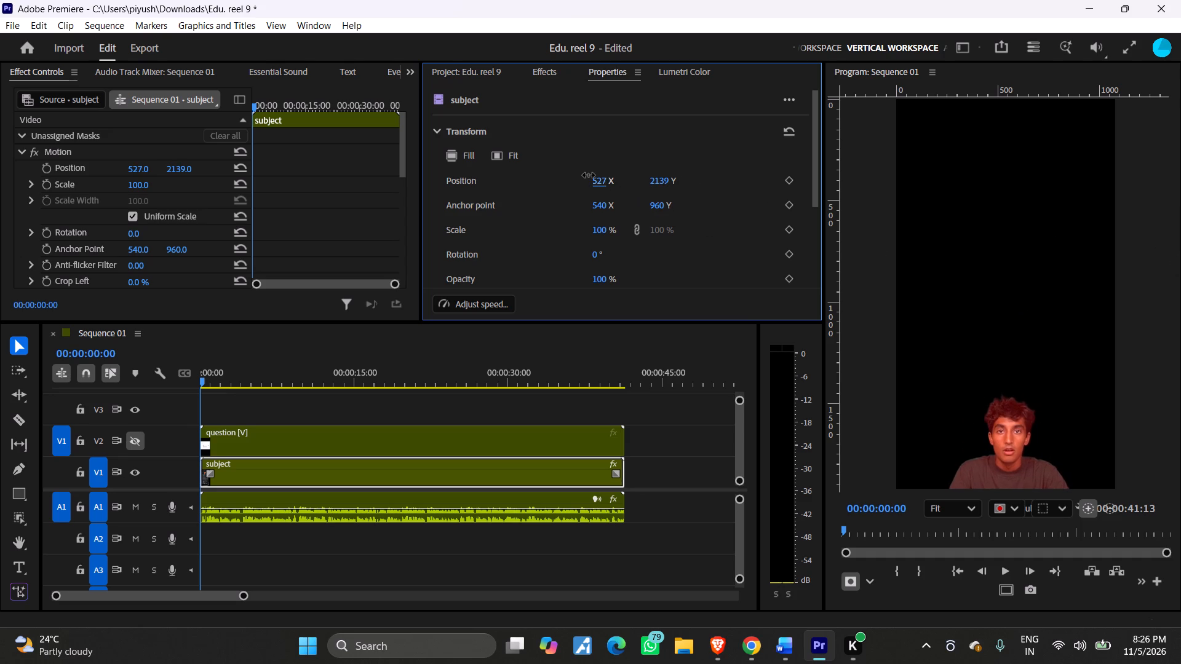
{"action": "left_click_drag", "start_coordinate": [589, 175], "coordinate": [579, 175]}
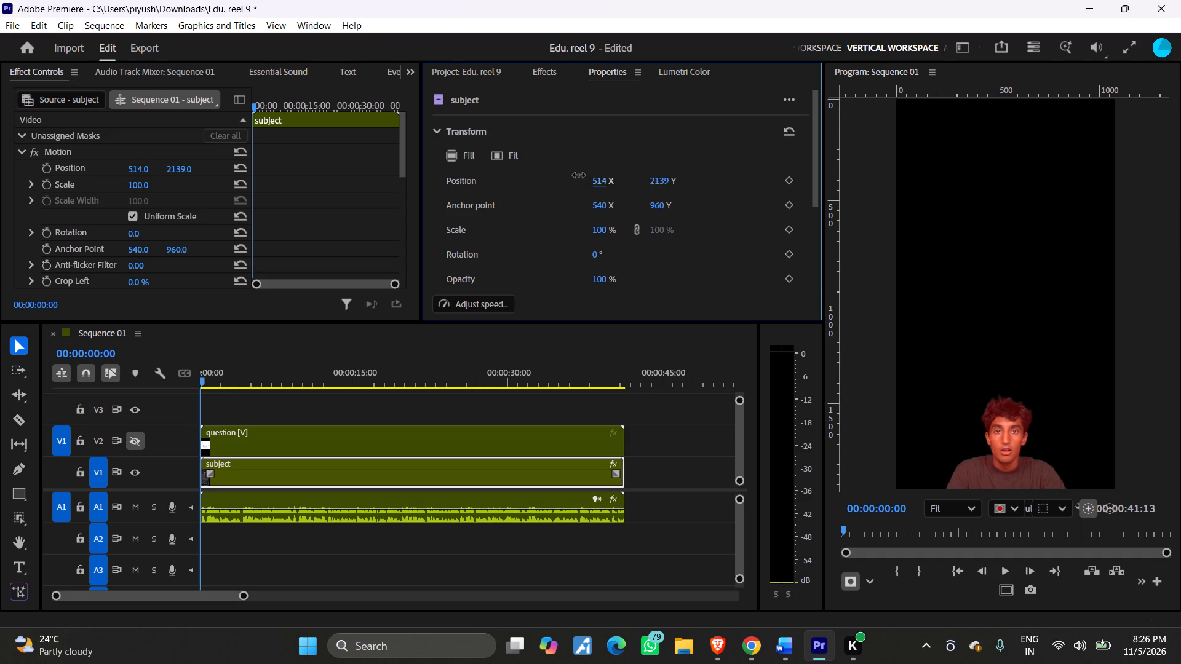
{"action": "left_click_drag", "start_coordinate": [579, 175], "coordinate": [575, 175]}
Turn the V2 track's output back on to show the question nest above the presenter.
{"action": "left_click", "coordinate": [137, 441]}
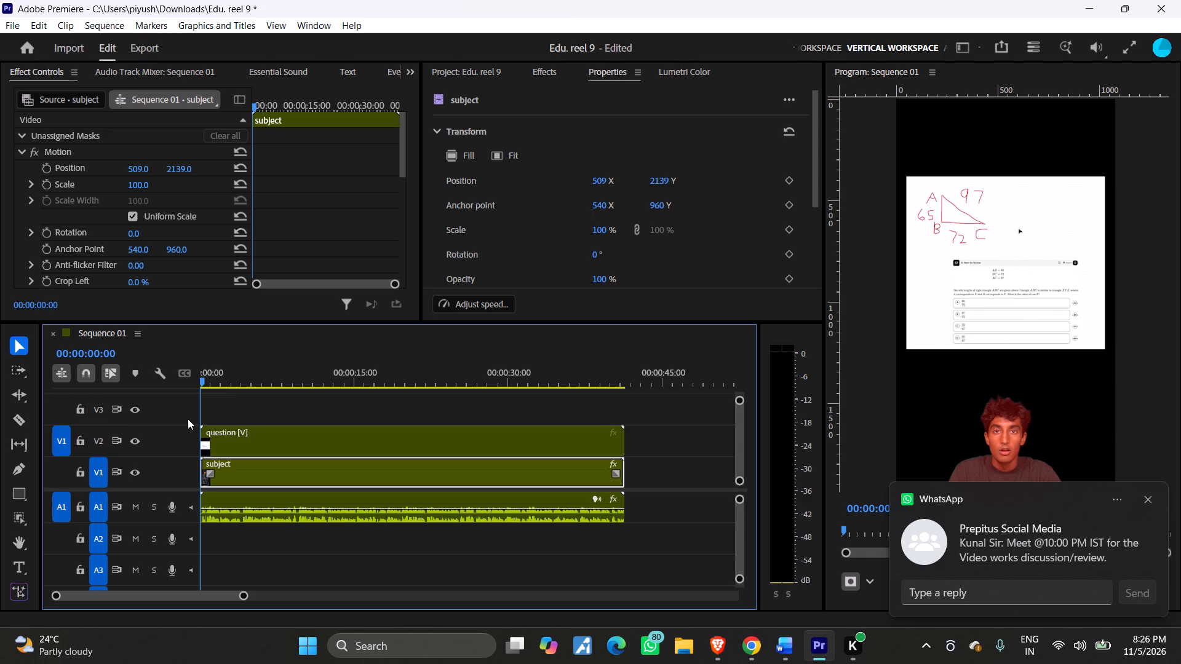
Save the project as Edu. reel 9 in the Downloads folder, replacing the existing project file.
{"action": "left_click", "coordinate": [9, 24]}
{"action": "left_click", "coordinate": [58, 238]}
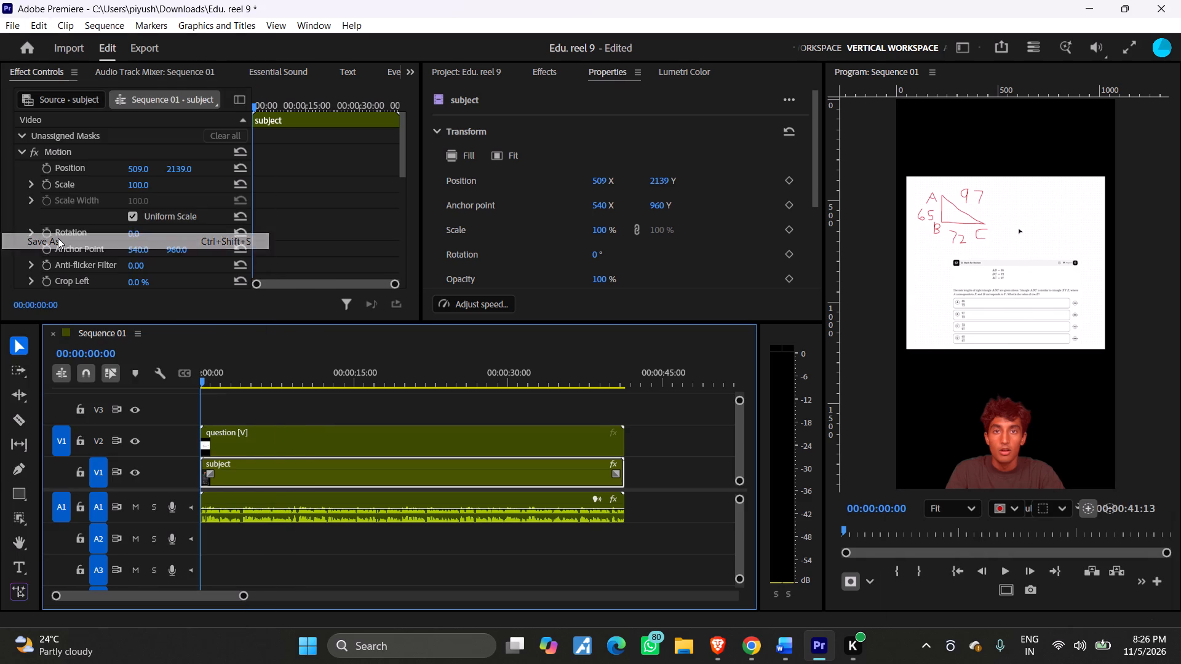
{"action": "left_click", "coordinate": [444, 370]}
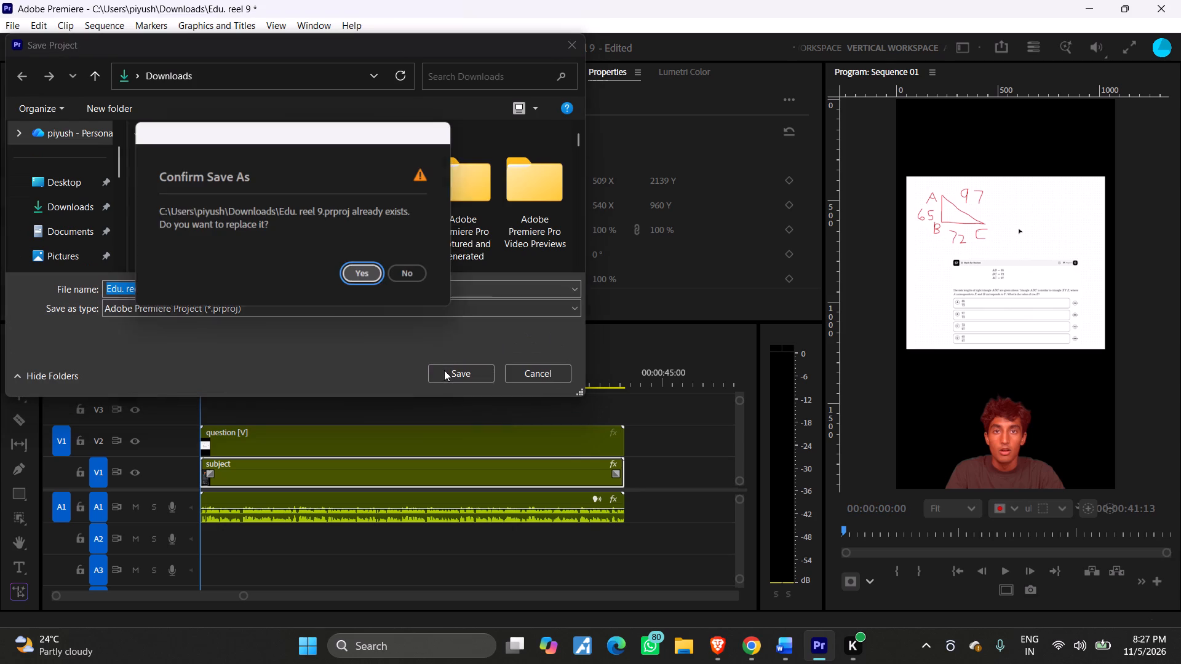
{"action": "left_click", "coordinate": [368, 277]}
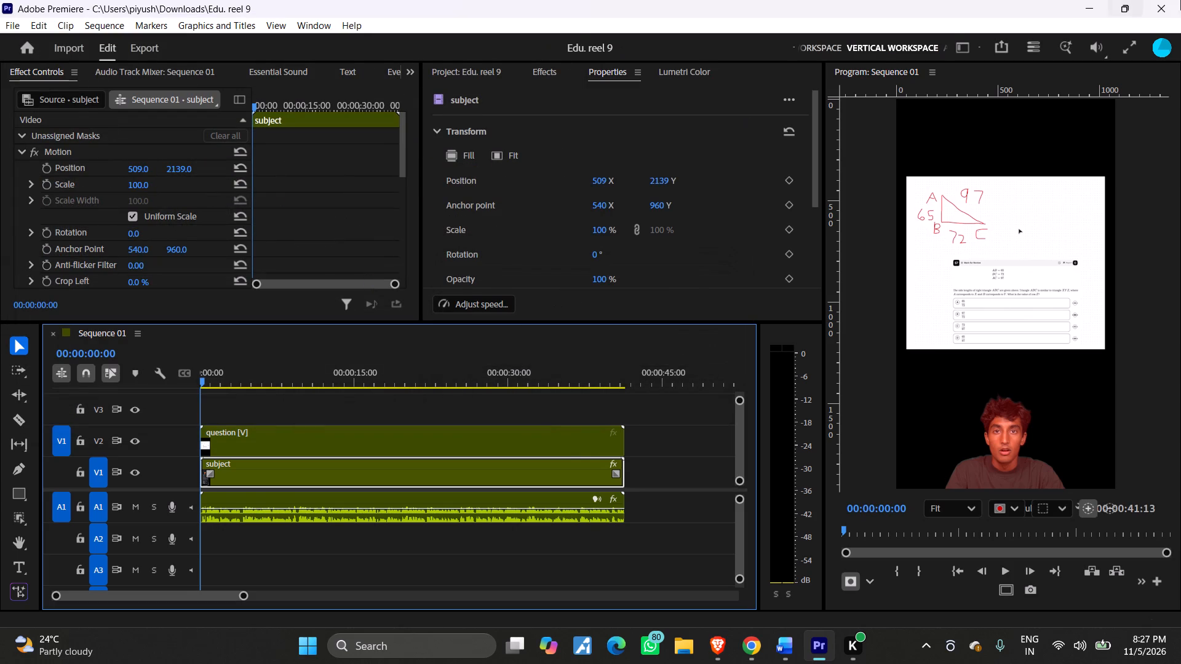
Close the video editor.
{"action": "left_click", "coordinate": [1180, 0]}
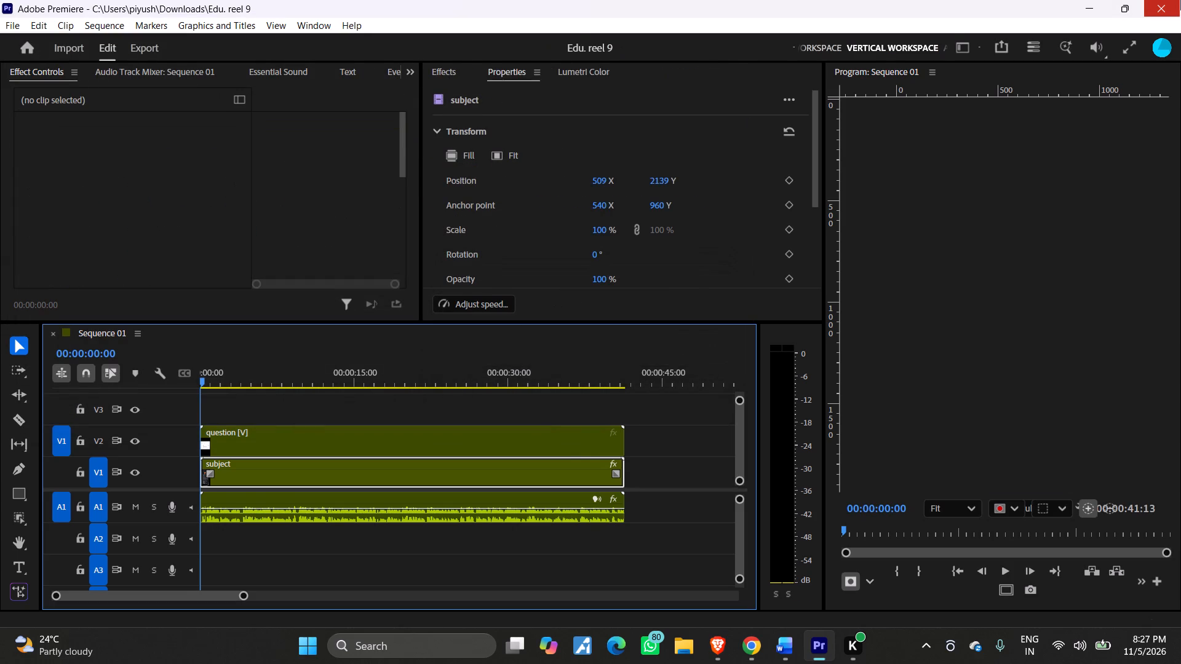